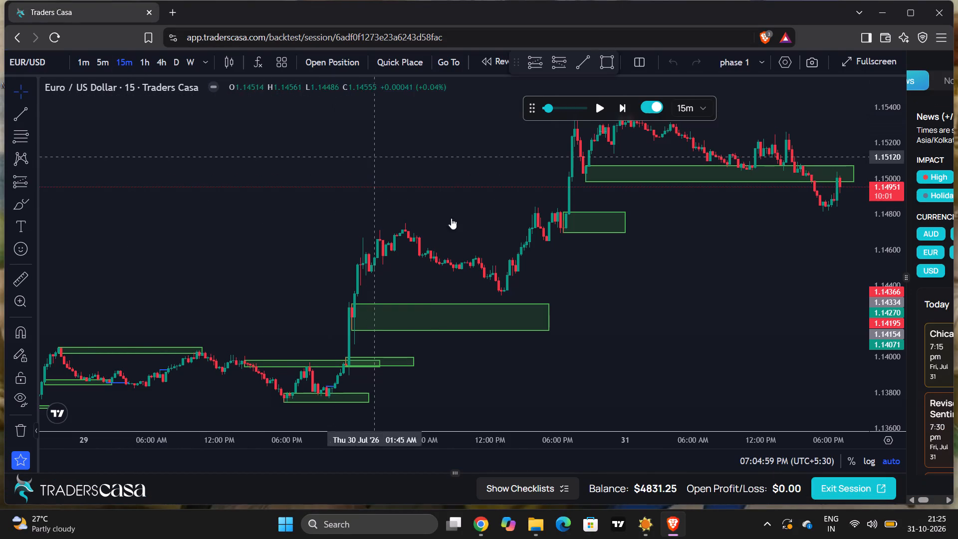
pyautogui.click(837, 486)
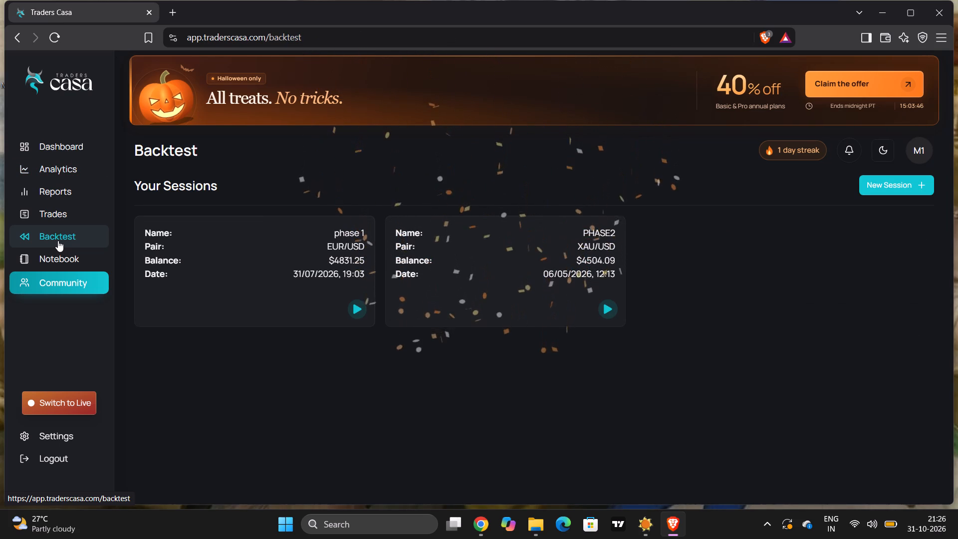
pyautogui.click(611, 308)
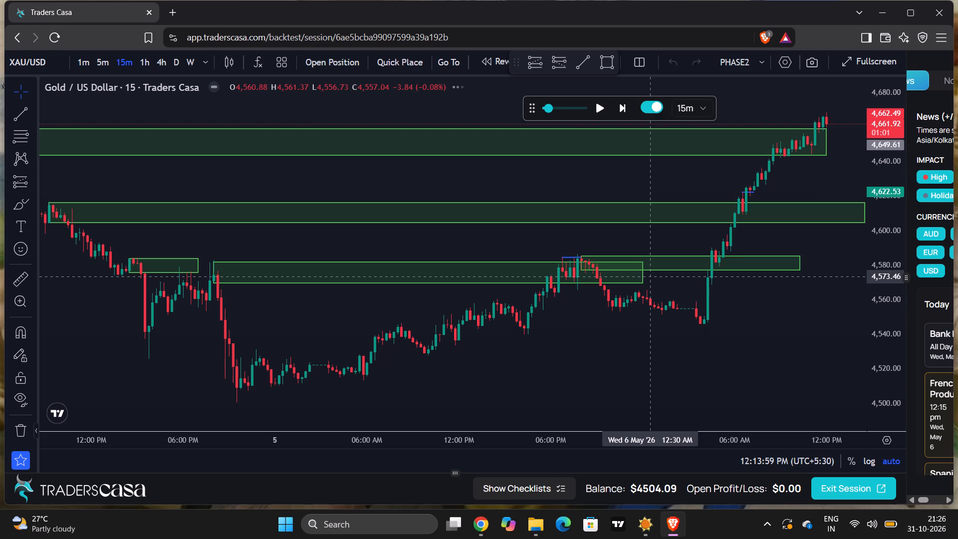
# Remove all existing drawings from the gold chart.
pyautogui.click(19, 431)
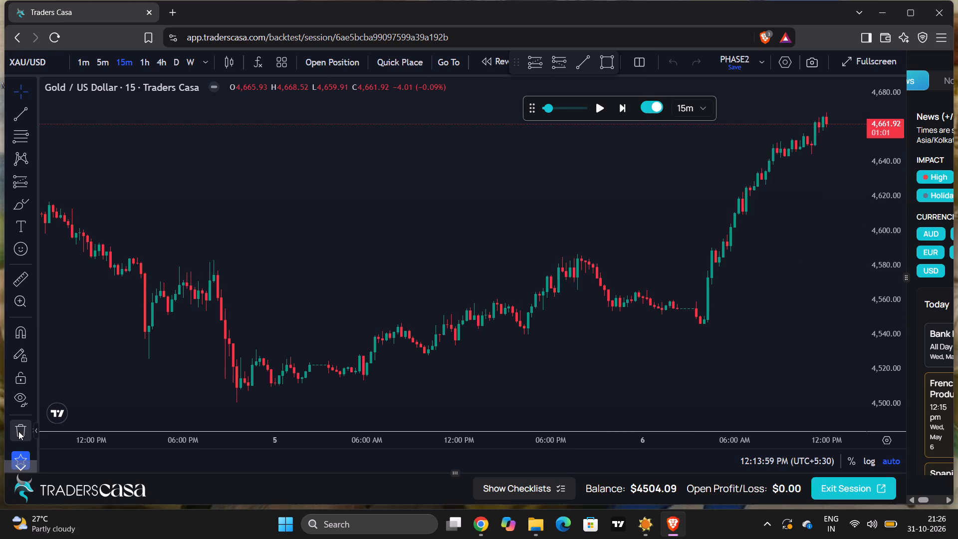
# Show the browser in full screen and move the floating replay controls below the chart's time axis.
pyautogui.press('F11')
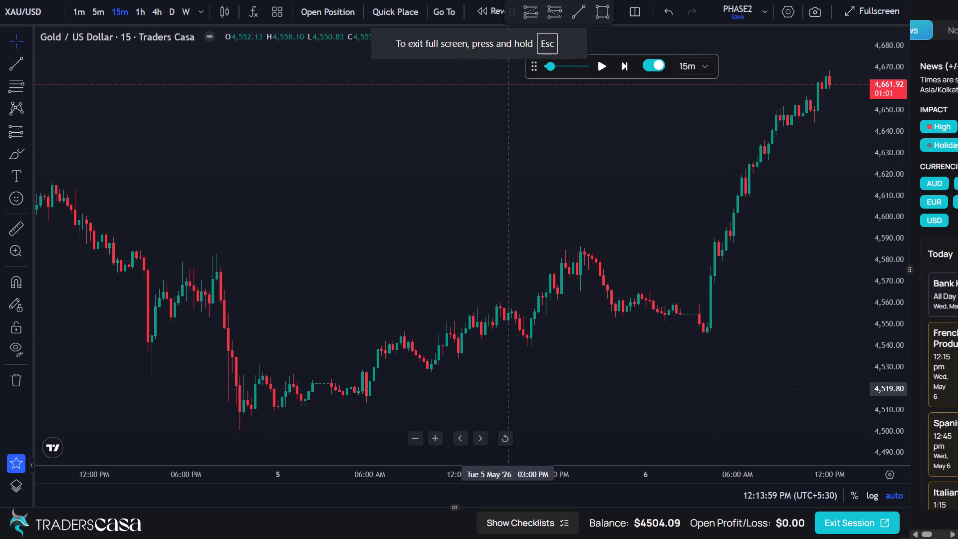
pyautogui.moveTo(534, 69); pyautogui.dragTo(491, 97)
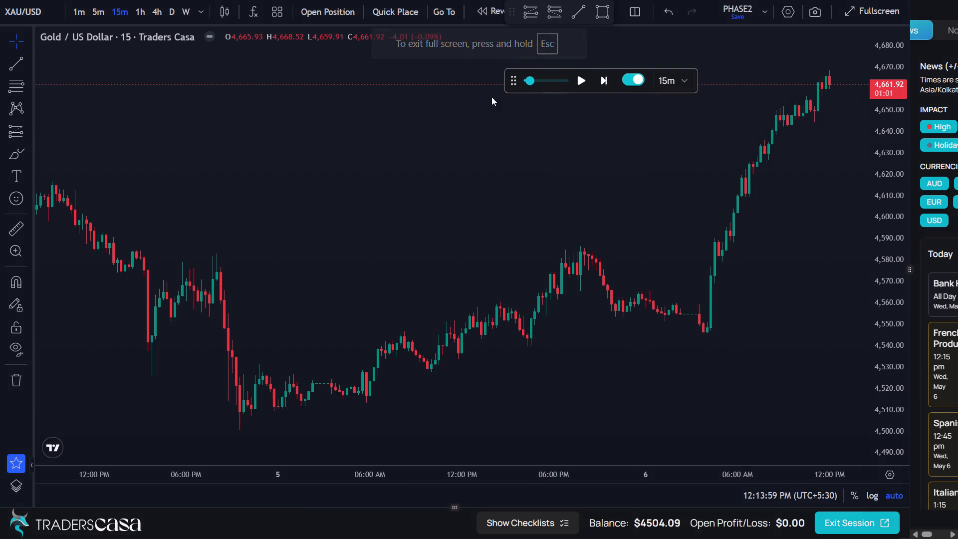
pyautogui.moveTo(491, 97); pyautogui.dragTo(334, 502)
# Examine the gold price structure from late March to early May 2026 on the 15-minute chart.
pyautogui.scroll(-9, 478, 196)
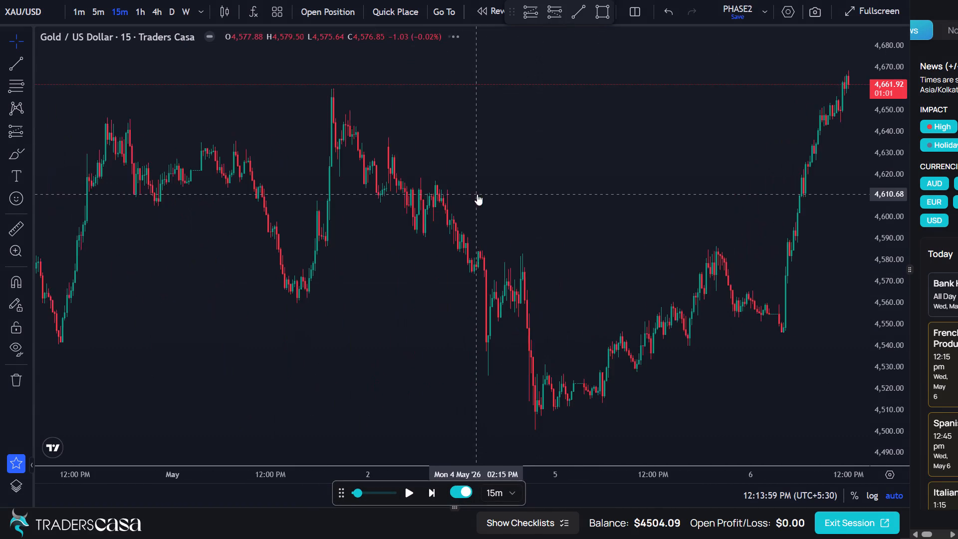
pyautogui.scroll(-18, 477, 194)
pyautogui.scroll(-6, 477, 192)
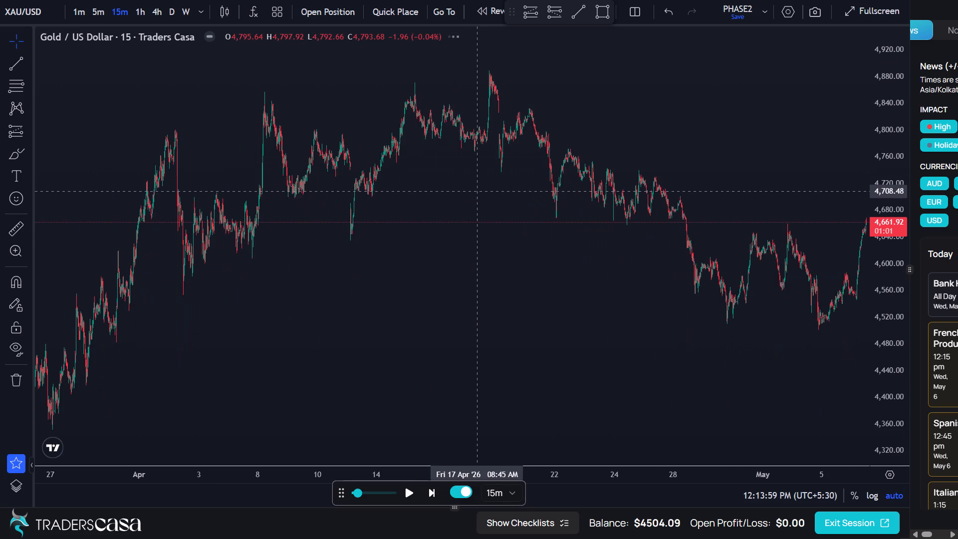
pyautogui.scroll(-5, 477, 191)
pyautogui.moveTo(505, 226); pyautogui.dragTo(317, 245)
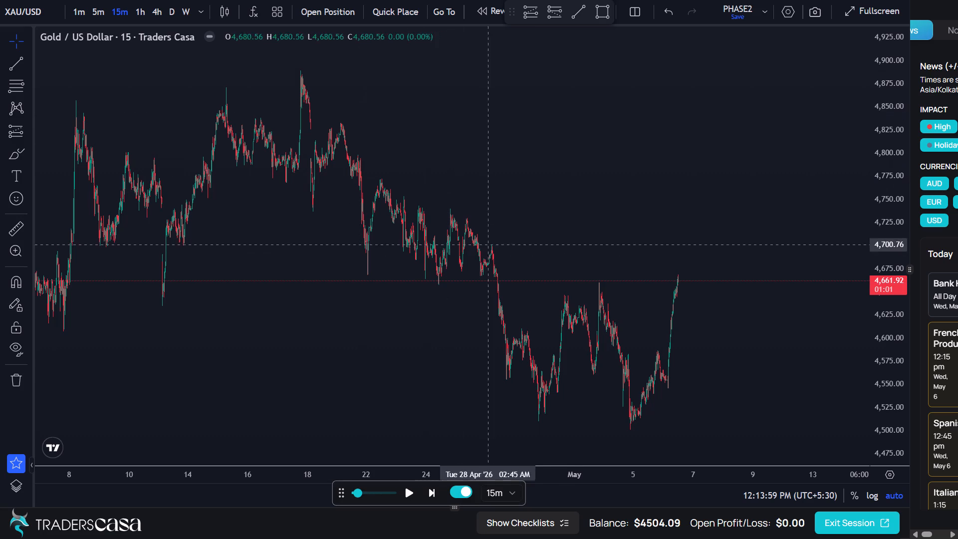
pyautogui.moveTo(529, 196); pyautogui.dragTo(312, 194)
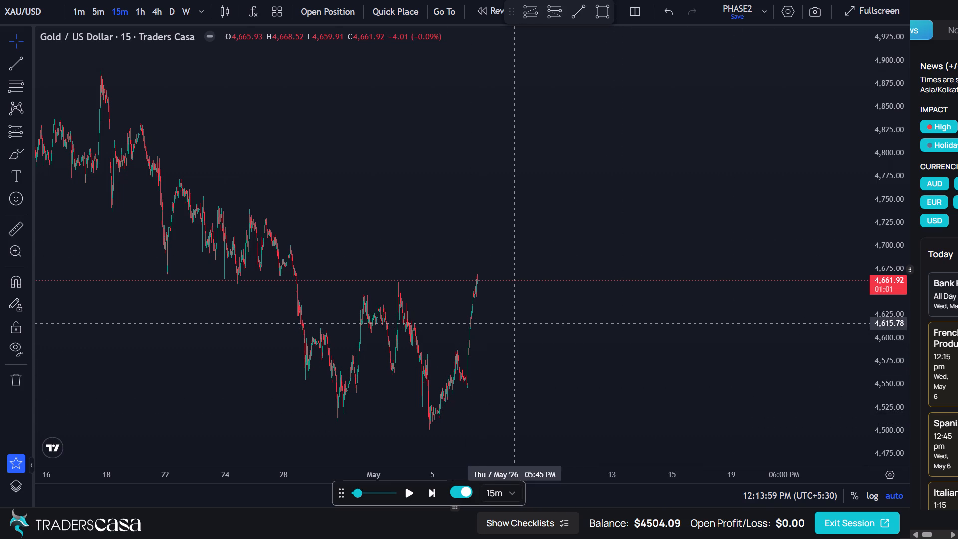
pyautogui.scroll(-8, 516, 322)
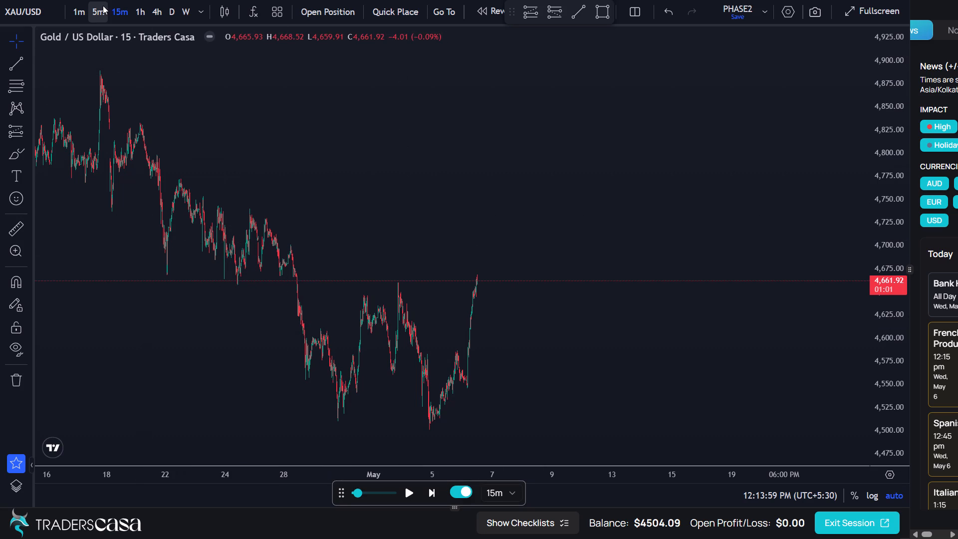
# Switch the gold chart to the 4-hour timeframe and examine the long-term price history back to late 2024.
pyautogui.click(156, 13)
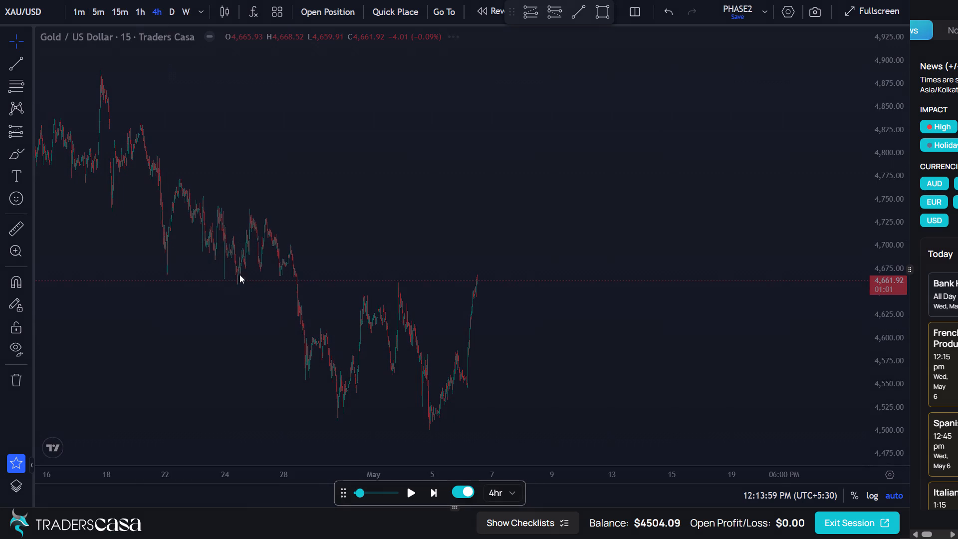
pyautogui.scroll(-6, 411, 308)
pyautogui.scroll(1, 415, 326)
pyautogui.scroll(-5, 414, 331)
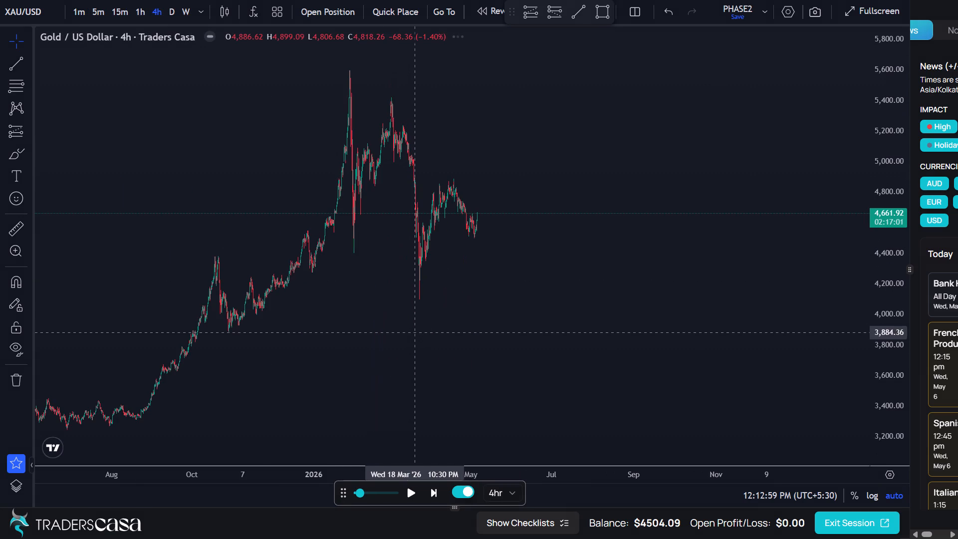
pyautogui.scroll(-9, 414, 335)
pyautogui.moveTo(238, 404); pyautogui.dragTo(576, 352)
pyautogui.moveTo(401, 320); pyautogui.dragTo(165, 311)
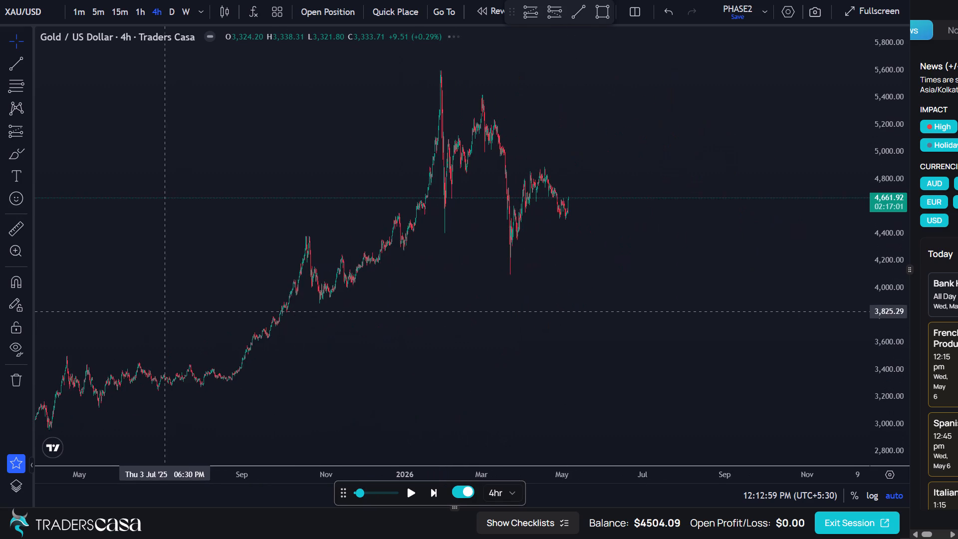
pyautogui.moveTo(165, 311); pyautogui.dragTo(759, 253)
pyautogui.moveTo(680, 343); pyautogui.dragTo(801, 238)
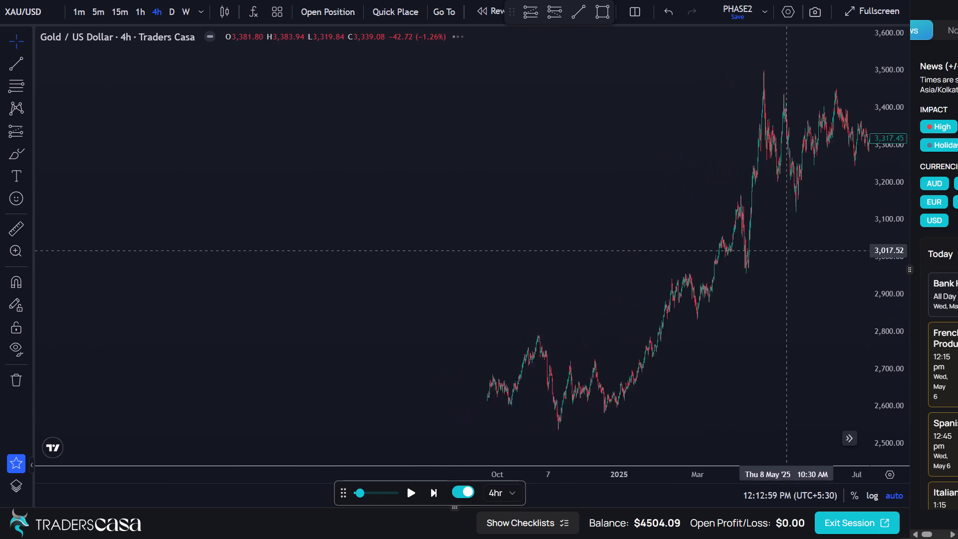
pyautogui.moveTo(801, 238); pyautogui.dragTo(278, 401)
pyautogui.moveTo(647, 400); pyautogui.dragTo(372, 402)
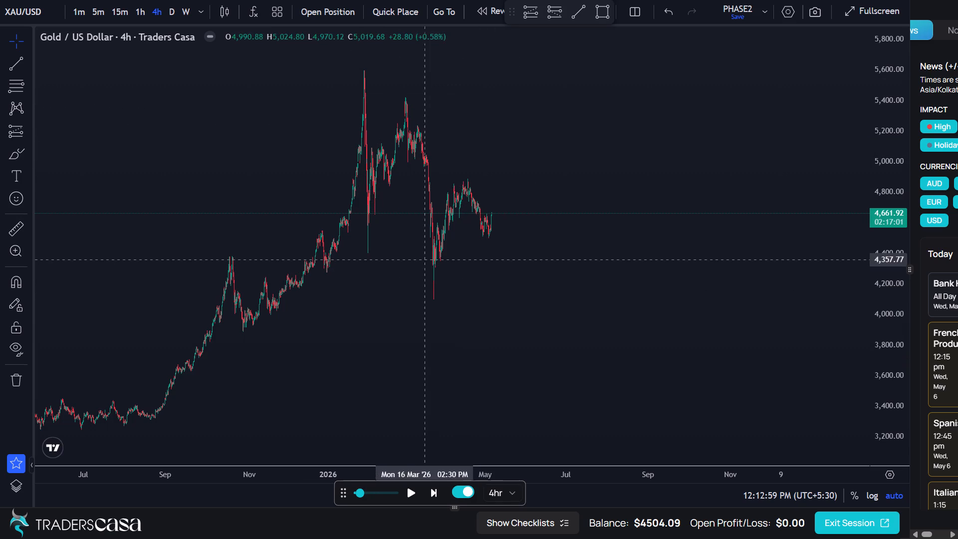
# Examine the April to May 2026 price swings up close on the 4-hour gold chart.
pyautogui.scroll(2, 492, 264)
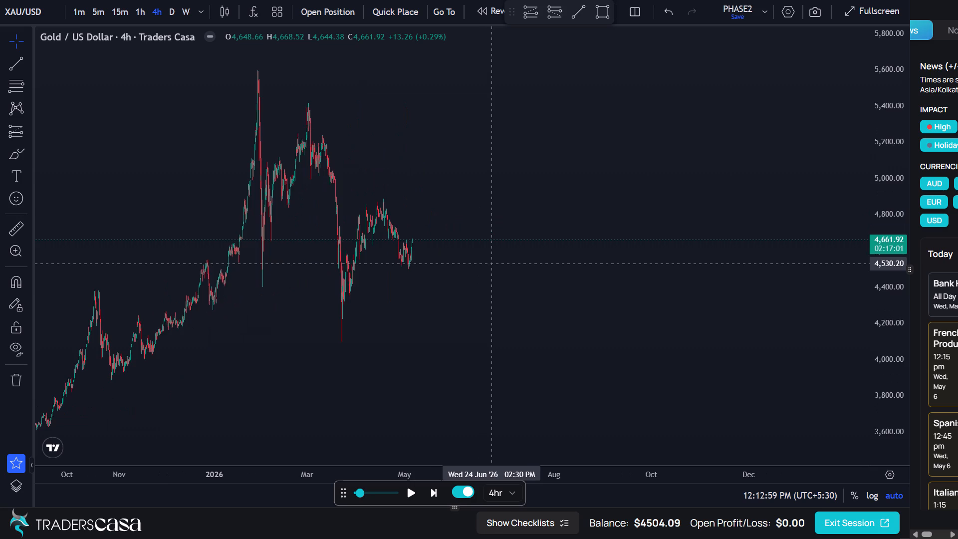
pyautogui.scroll(2, 492, 264)
pyautogui.moveTo(424, 271); pyautogui.dragTo(589, 269)
pyautogui.scroll(3, 475, 295)
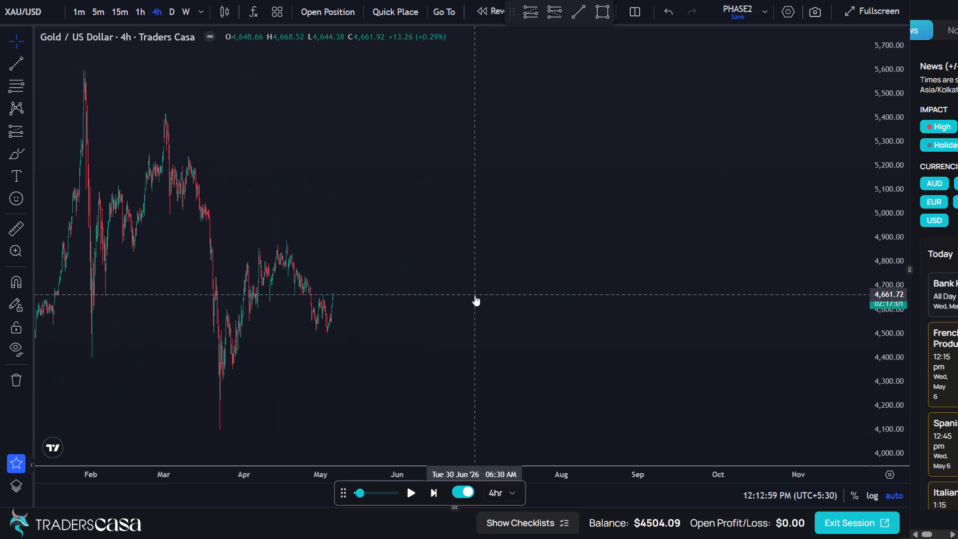
pyautogui.moveTo(475, 295); pyautogui.dragTo(675, 291)
pyautogui.scroll(6, 558, 306)
pyautogui.moveTo(395, 300); pyautogui.dragTo(563, 302)
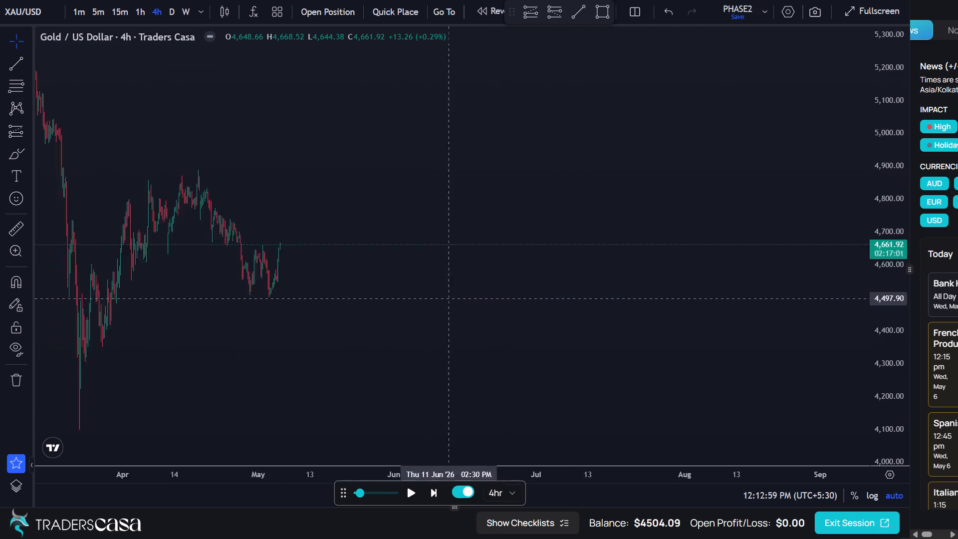
pyautogui.moveTo(563, 302); pyautogui.dragTo(695, 312)
pyautogui.scroll(3, 556, 327)
pyautogui.moveTo(499, 317); pyautogui.dragTo(675, 310)
pyautogui.scroll(4, 592, 333)
pyautogui.moveTo(533, 337); pyautogui.dragTo(700, 340)
pyautogui.scroll(3, 686, 342)
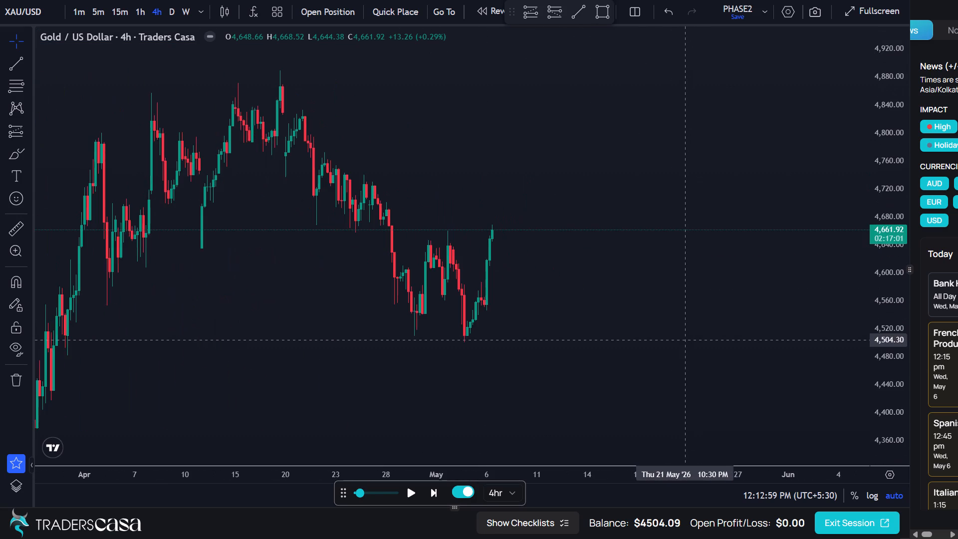
pyautogui.scroll(3, 685, 340)
pyautogui.moveTo(600, 338); pyautogui.dragTo(784, 335)
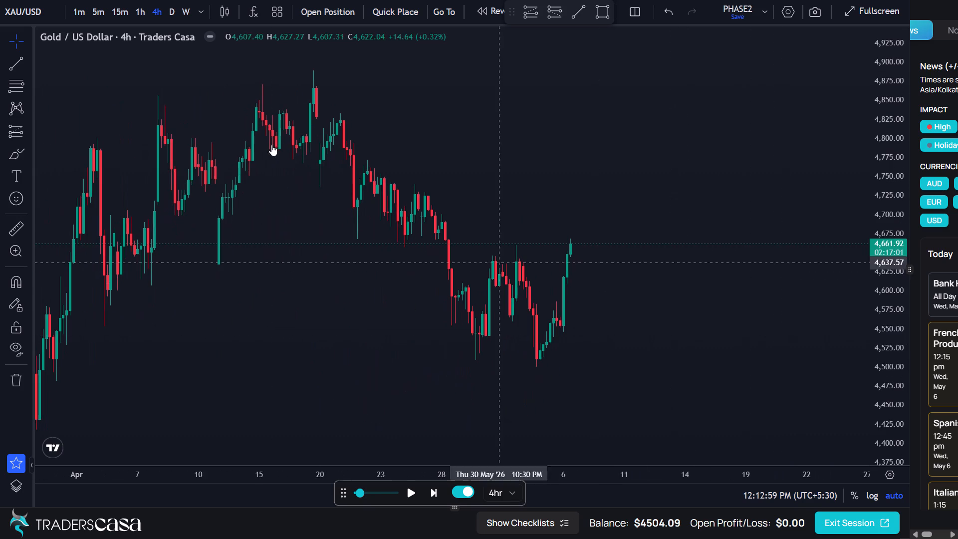
# Switch the gold chart to the 1-hour timeframe.
pyautogui.click(143, 17)
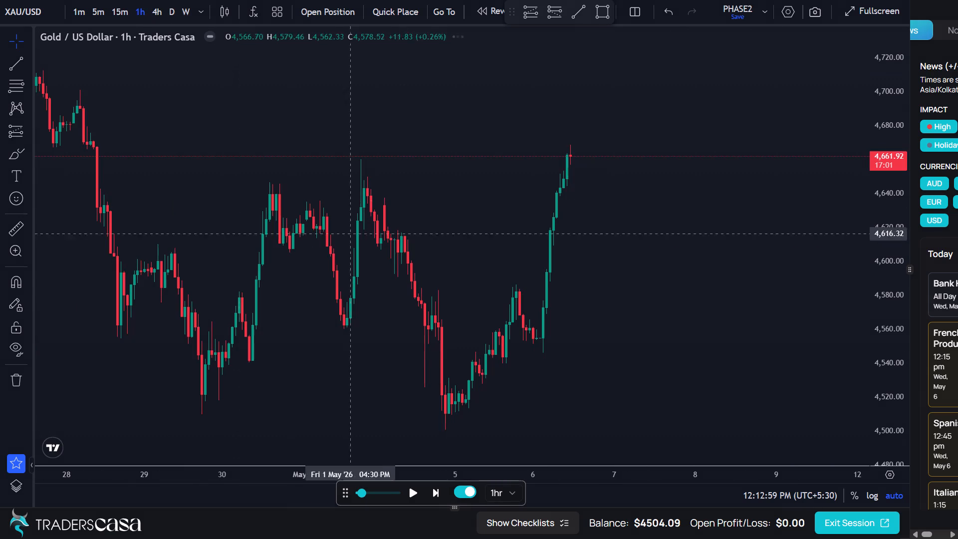
# Examine the 1-hour gold price structure from December 2025 to May 2026.
pyautogui.scroll(-12, 429, 227)
pyautogui.scroll(2, 429, 227)
pyautogui.scroll(-7, 429, 227)
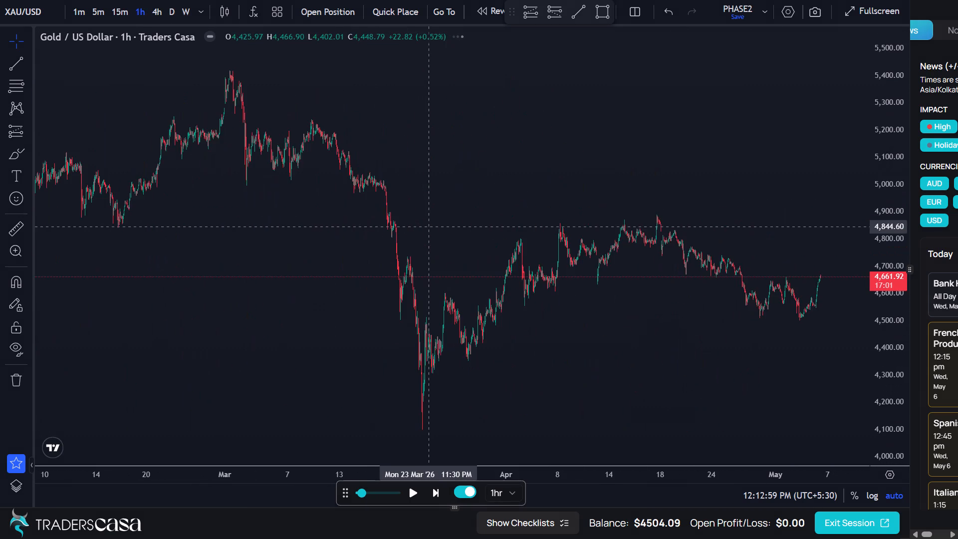
pyautogui.scroll(-14, 429, 227)
pyautogui.scroll(1, 429, 227)
pyautogui.scroll(-1, 429, 227)
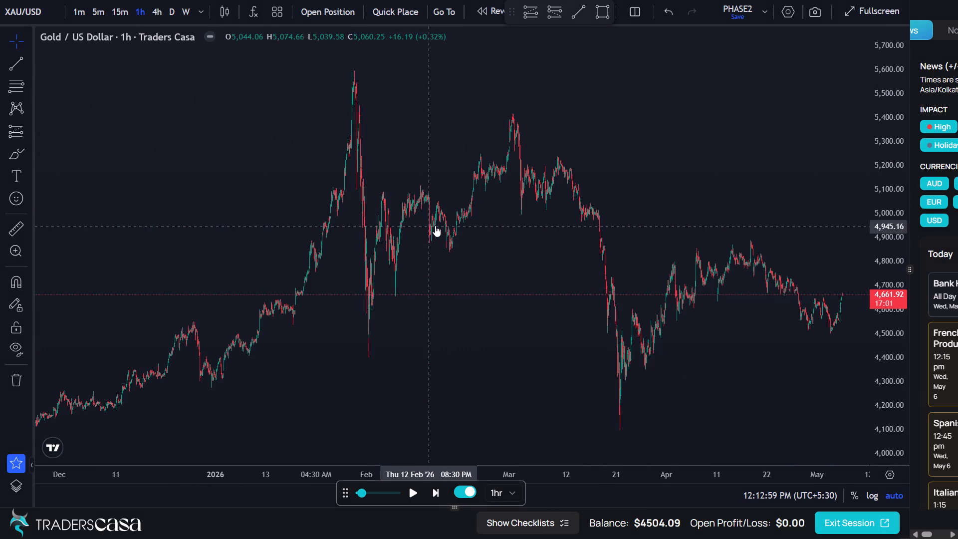
pyautogui.scroll(9, 559, 223)
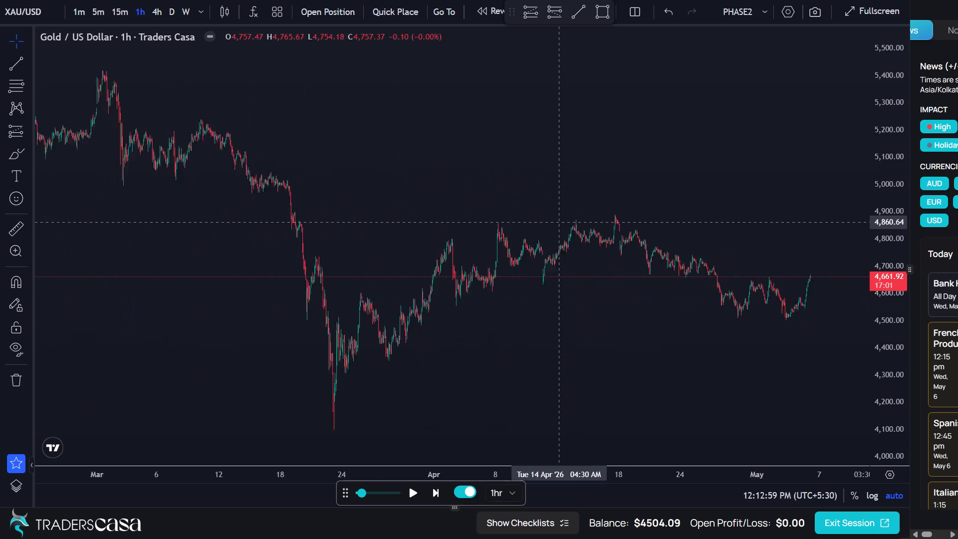
pyautogui.scroll(8, 559, 223)
pyautogui.scroll(-14, 555, 223)
pyautogui.scroll(1, 553, 225)
pyautogui.scroll(-10, 553, 225)
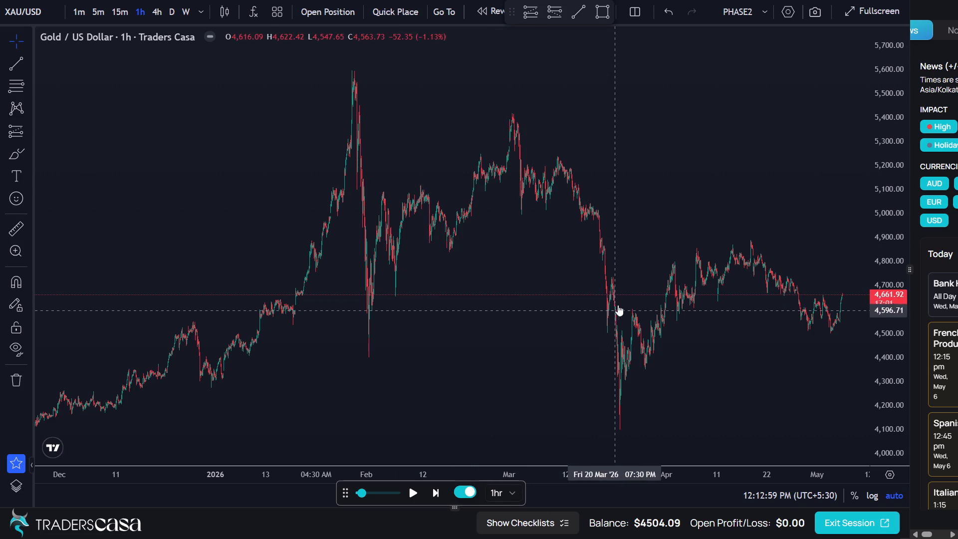
# Draw a nearly level trend line from the 1 May 2026 high at about 4,662.2 to the 6 May 11:30 AM candle at about 4,662.5.
pyautogui.scroll(9, 799, 319)
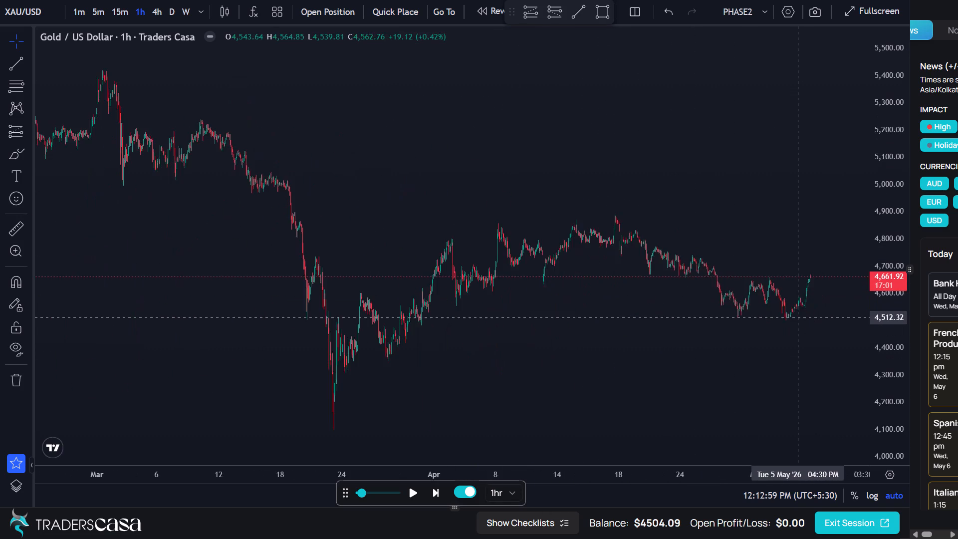
pyautogui.scroll(18, 798, 317)
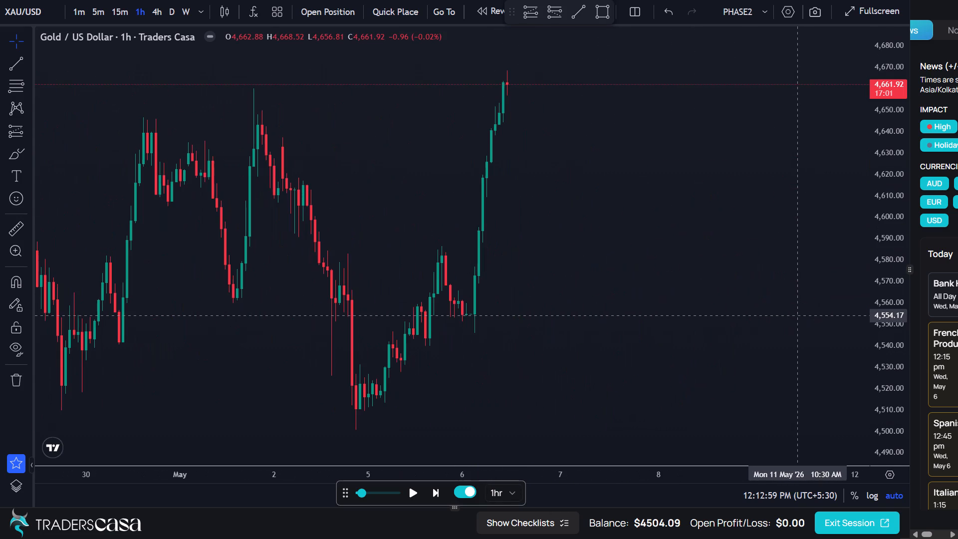
pyautogui.moveTo(719, 316); pyautogui.dragTo(814, 316)
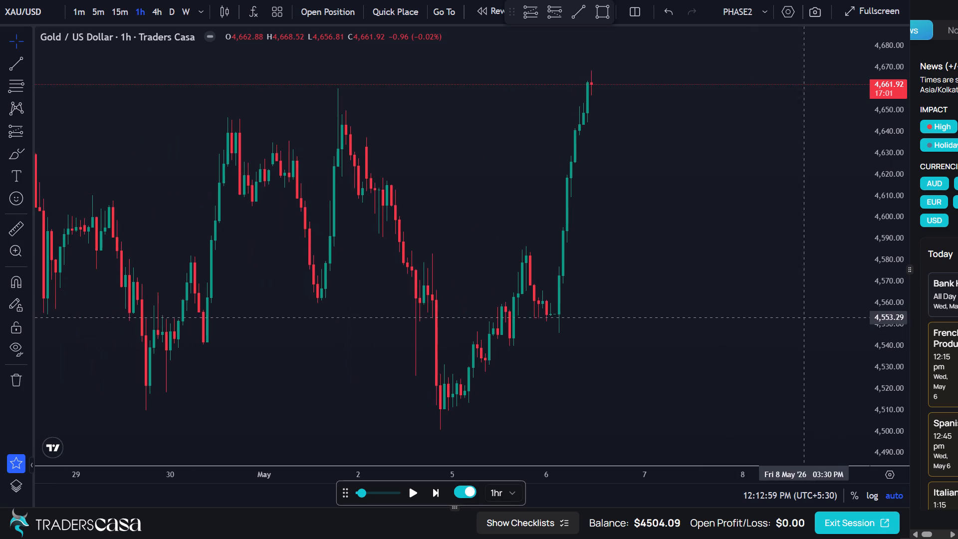
pyautogui.click(10, 64)
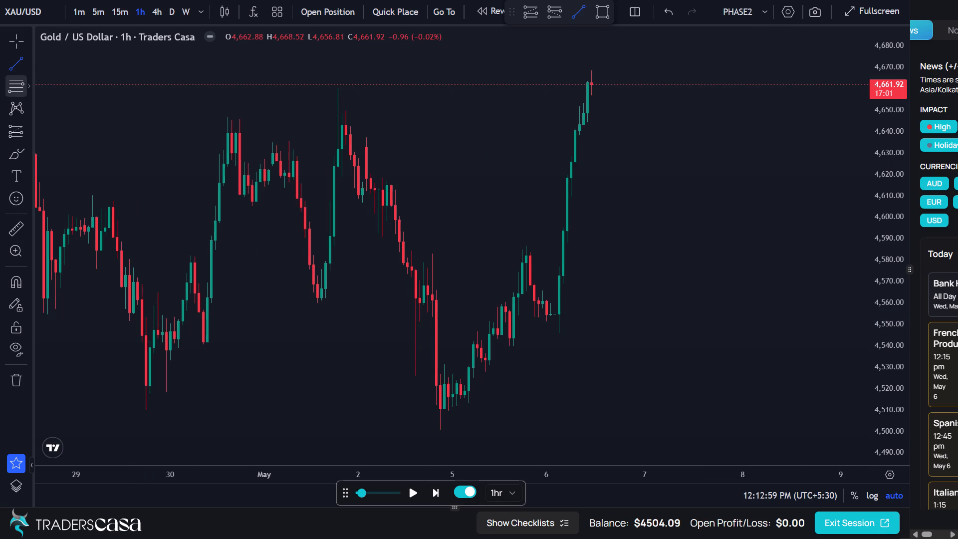
pyautogui.click(338, 84)
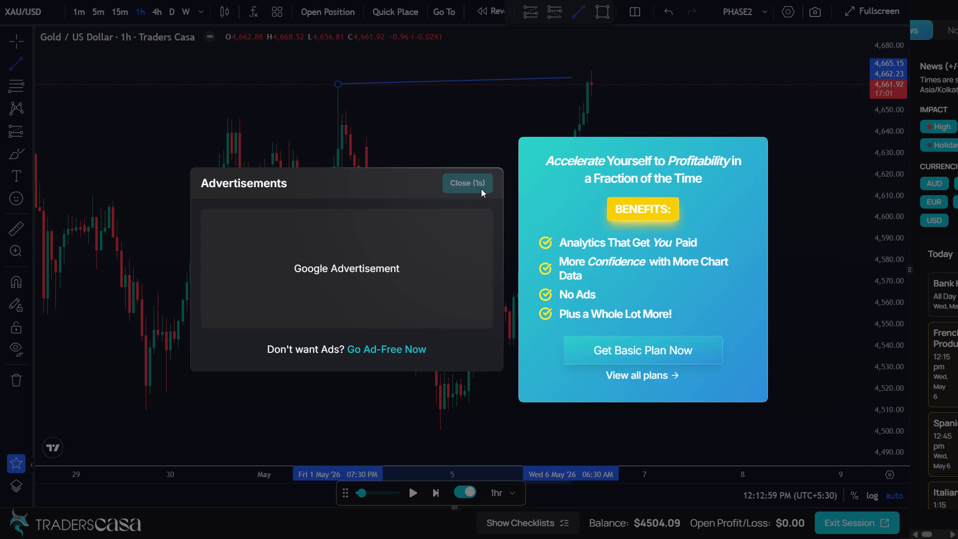
pyautogui.click(480, 183)
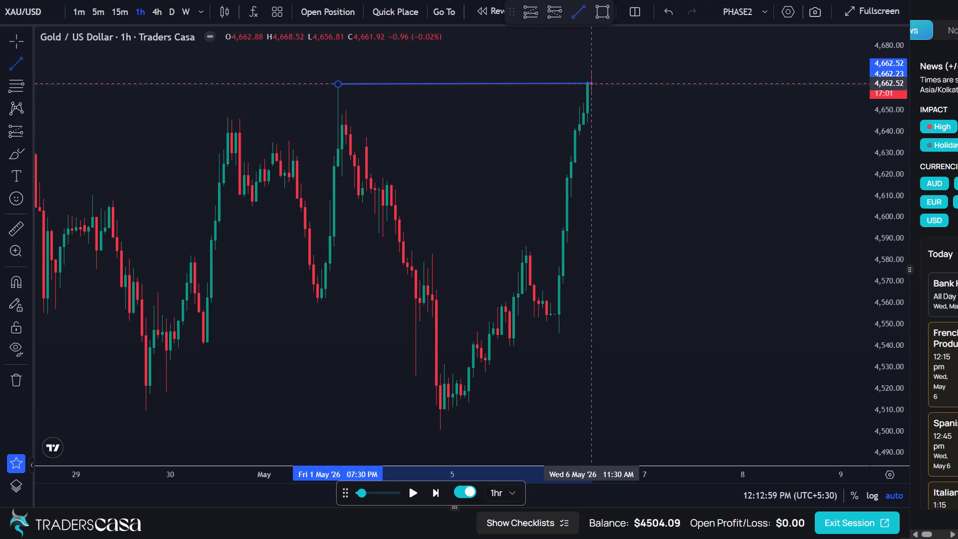
pyautogui.click(590, 83)
pyautogui.click(507, 147)
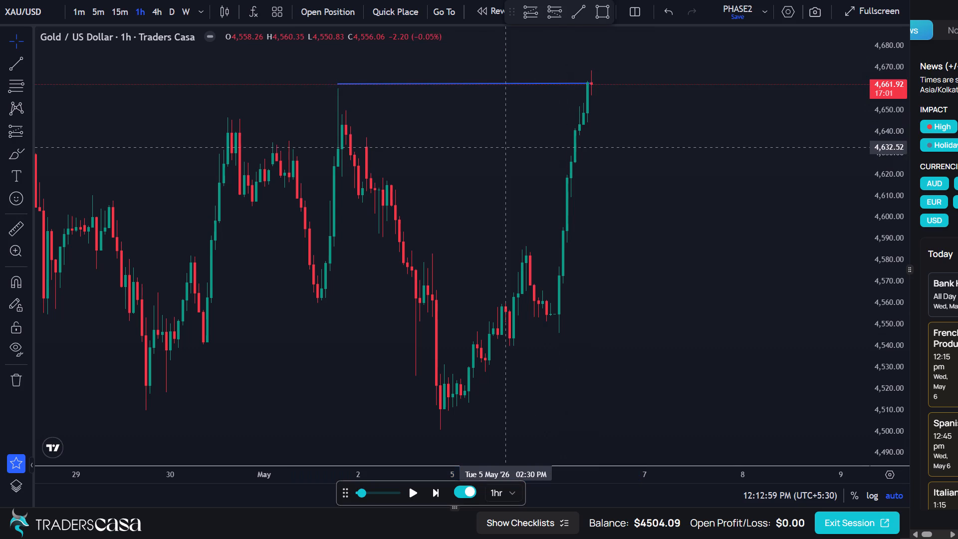
pyautogui.moveTo(697, 199); pyautogui.dragTo(548, 226)
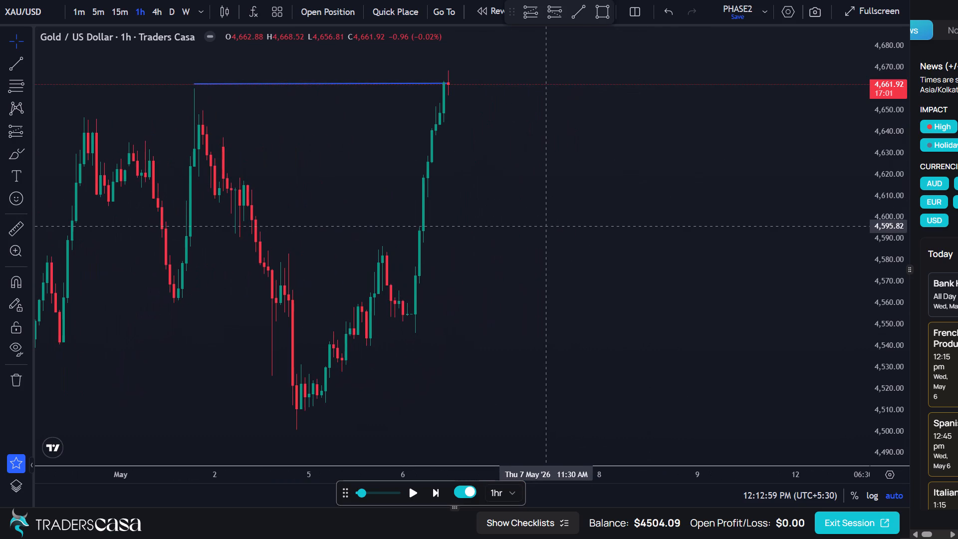
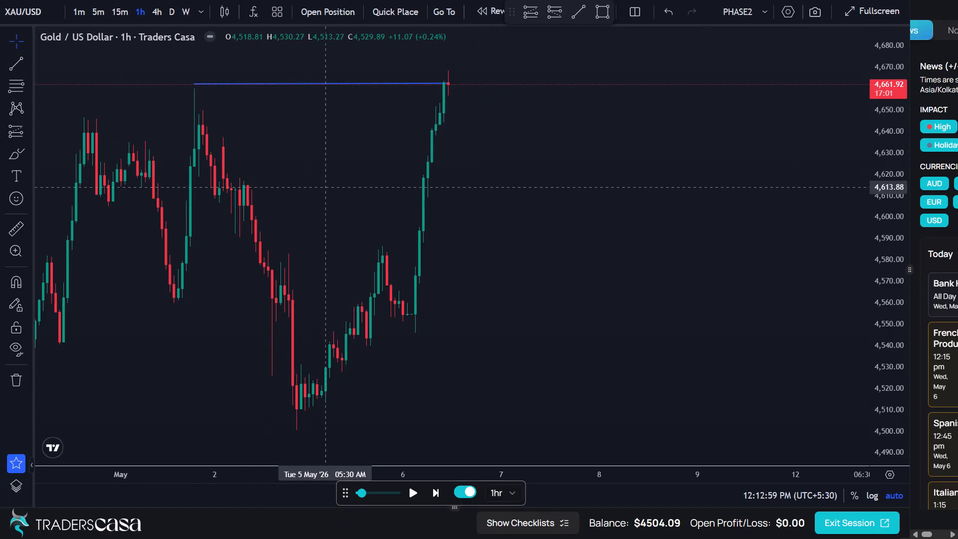
# Draw a nearly level trend line at about 4,645.3 from the 30 April high to the 1 May 8:30 PM candle.
pyautogui.moveTo(326, 187); pyautogui.dragTo(499, 207)
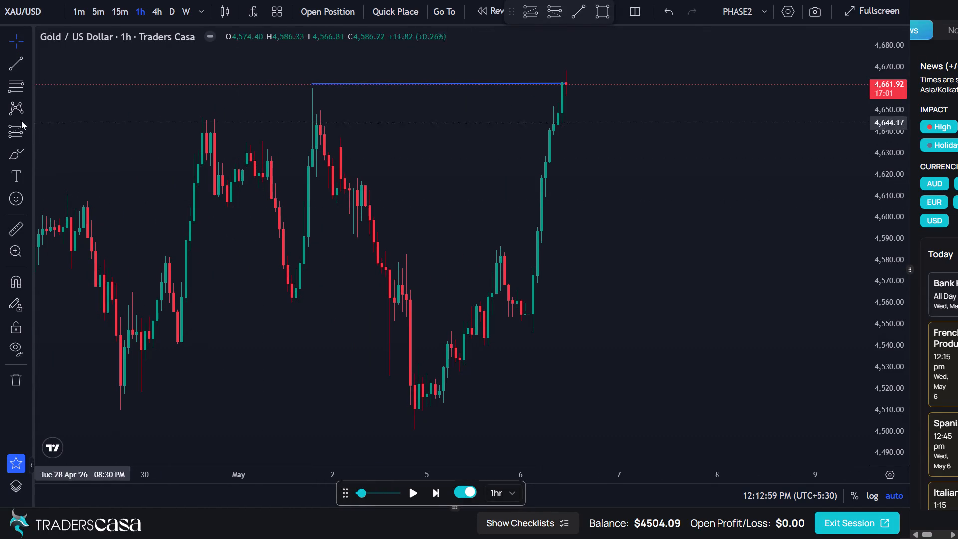
pyautogui.click(20, 75)
pyautogui.click(20, 71)
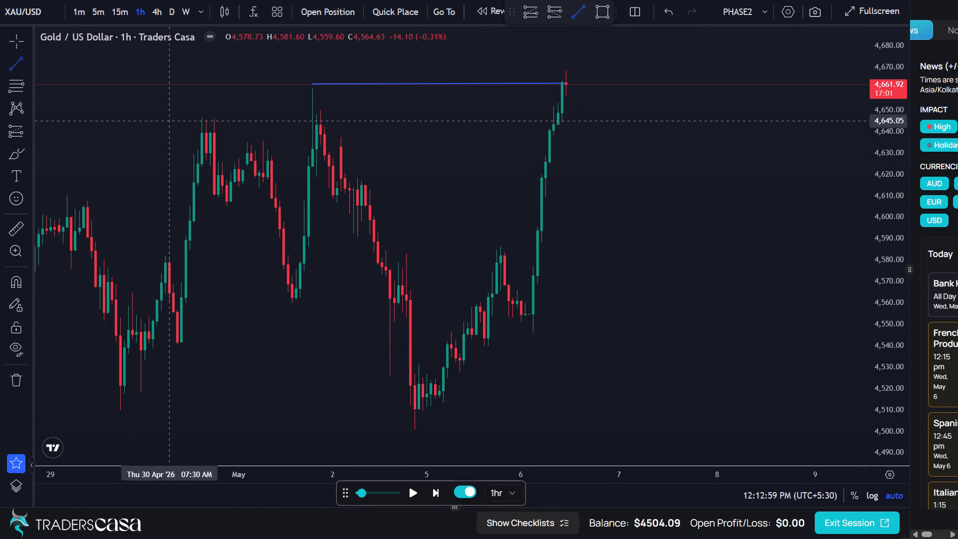
pyautogui.click(213, 119)
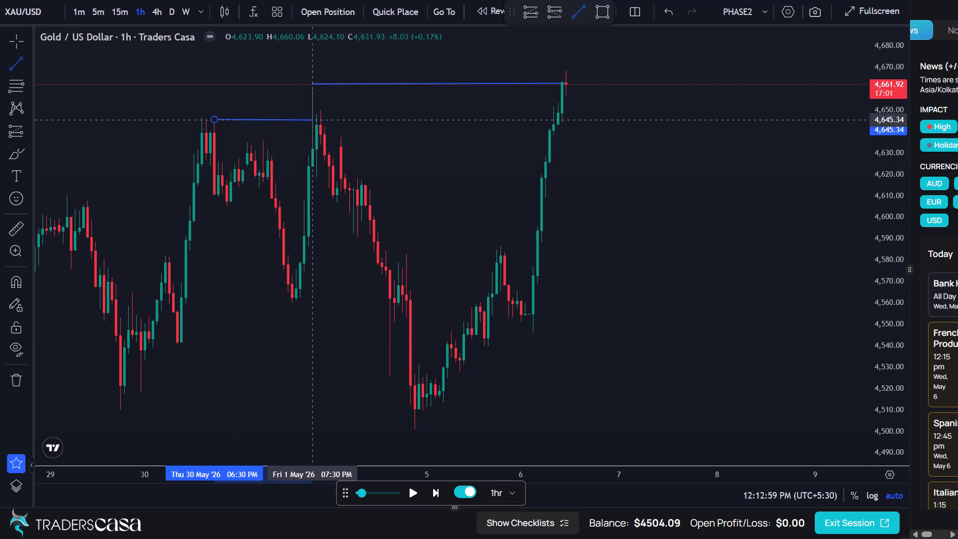
pyautogui.click(317, 120)
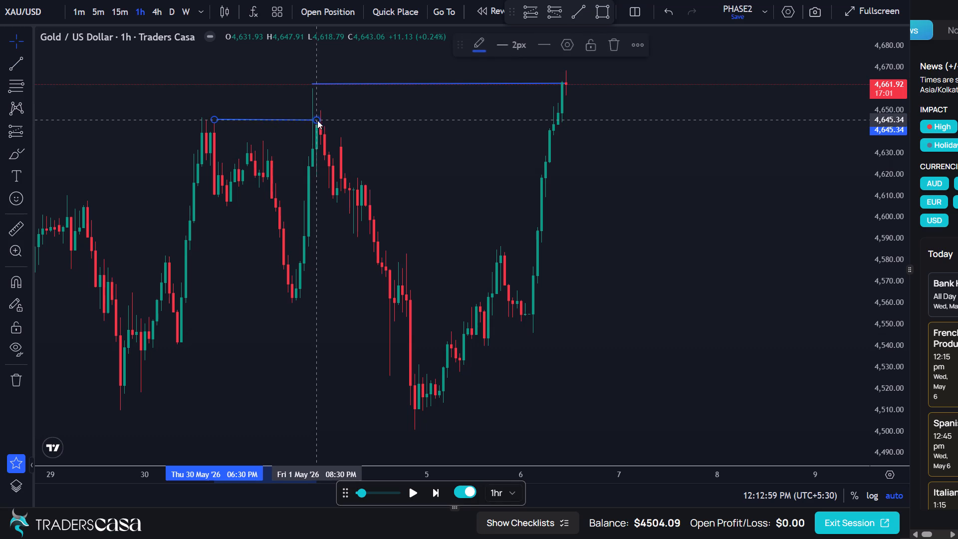
pyautogui.click(358, 117)
# Examine the swings from 30 April to 6 May on the 1-hour gold chart, comparing them with the 15-minute timeframe.
pyautogui.moveTo(461, 175); pyautogui.dragTo(250, 161)
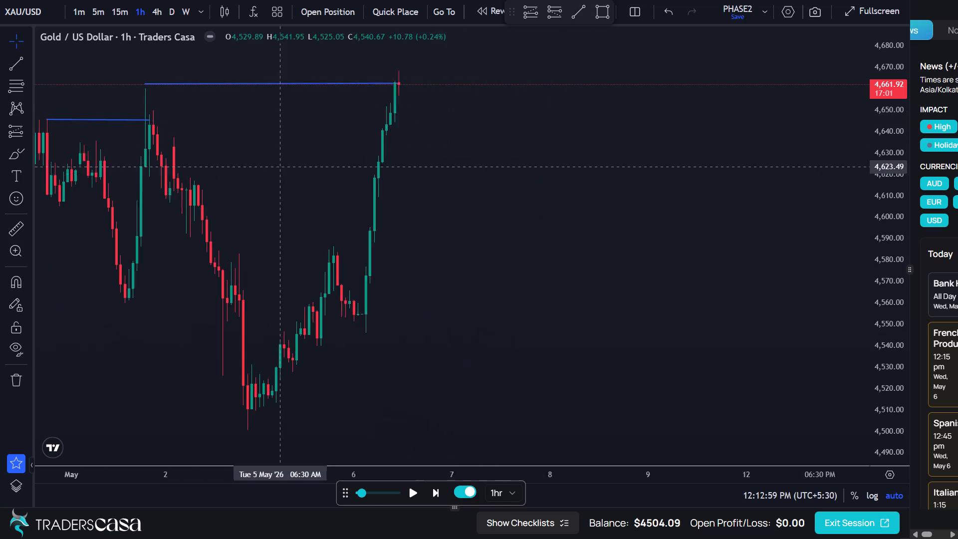
pyautogui.moveTo(250, 161); pyautogui.dragTo(207, 156)
pyautogui.scroll(1, 272, 158)
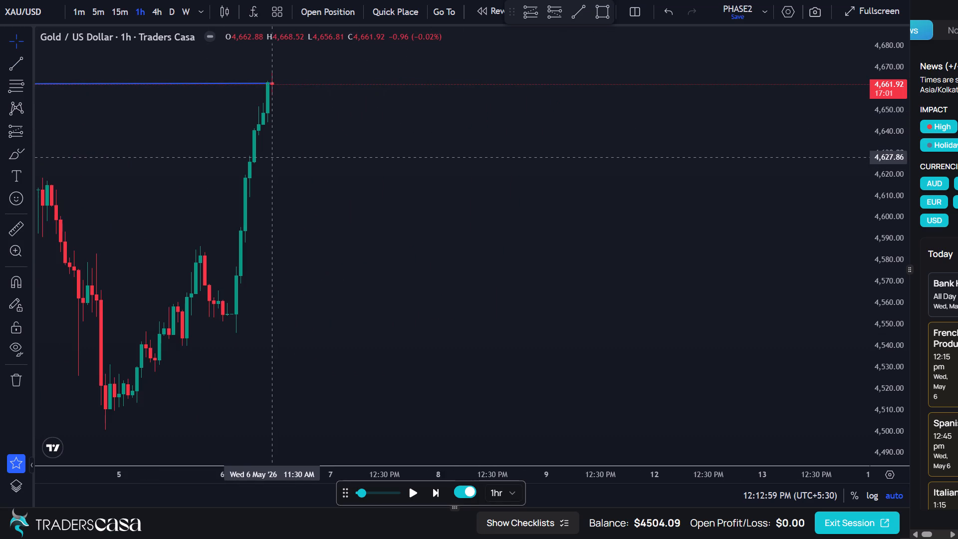
pyautogui.moveTo(271, 158); pyautogui.dragTo(458, 173)
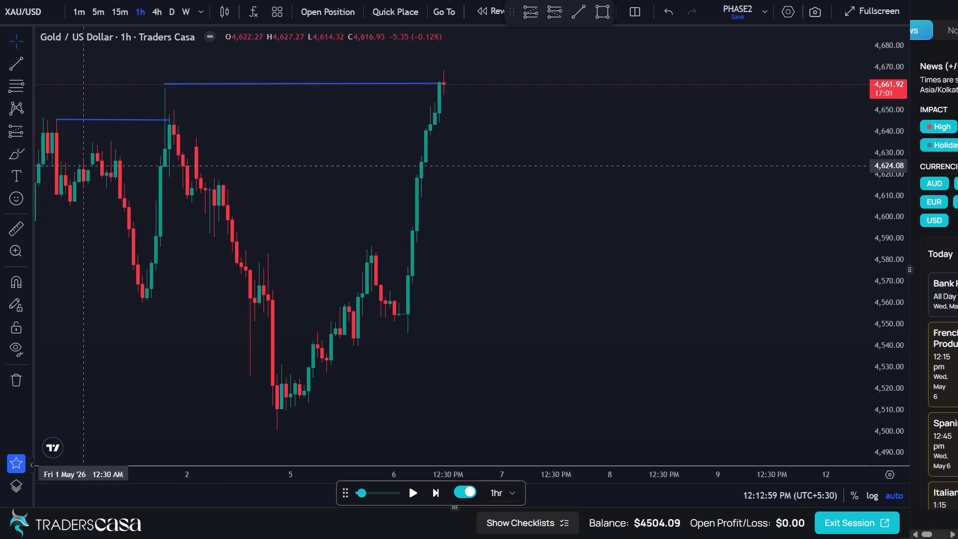
pyautogui.moveTo(249, 174); pyautogui.dragTo(325, 177)
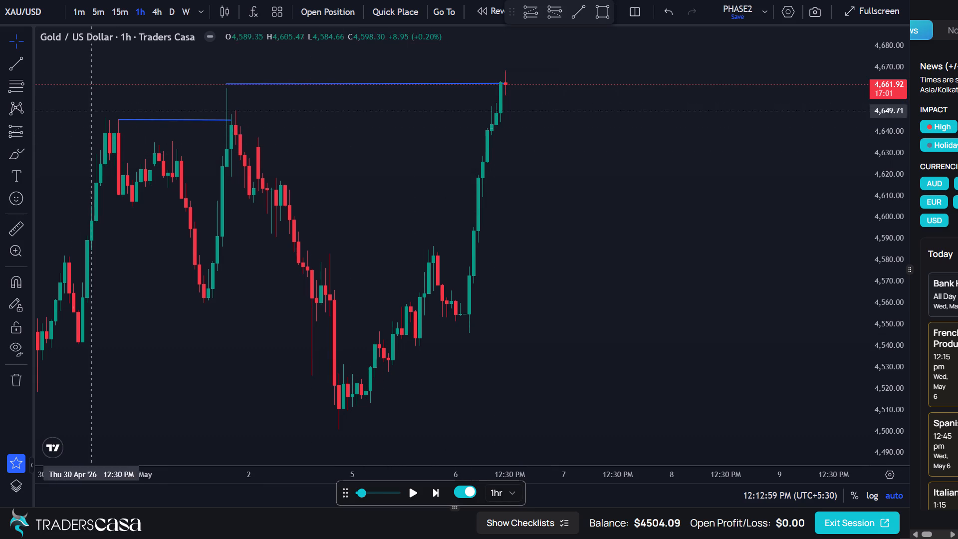
pyautogui.click(127, 14)
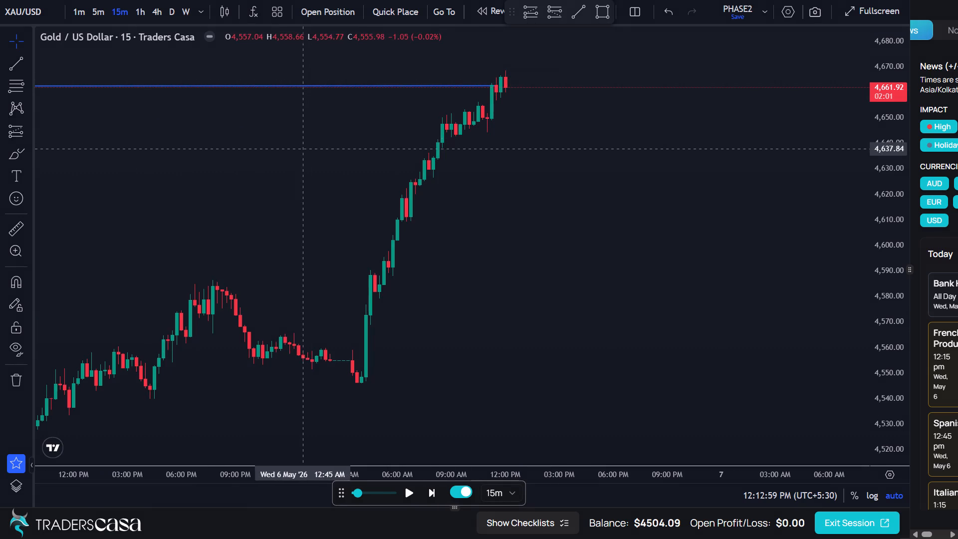
pyautogui.scroll(-7, 296, 145)
pyautogui.scroll(2, 296, 145)
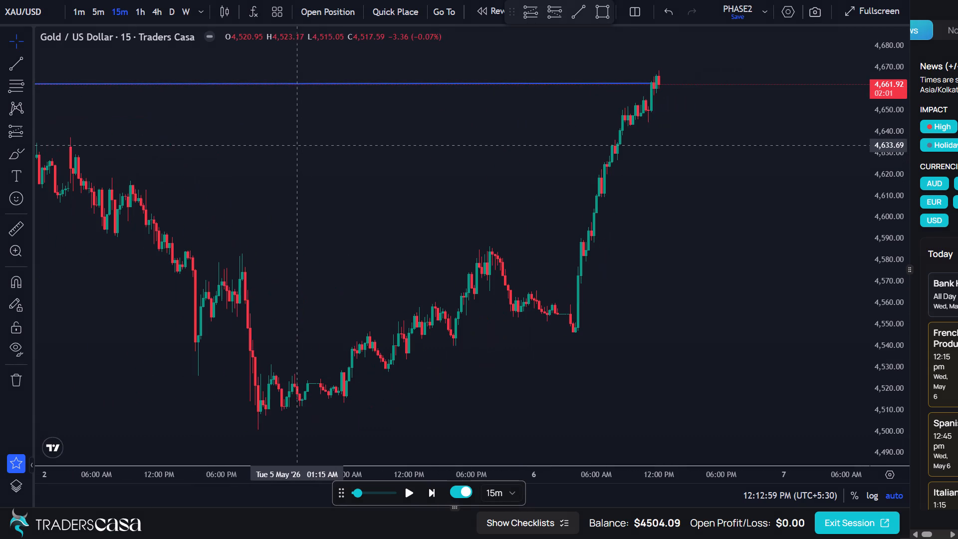
pyautogui.click(143, 7)
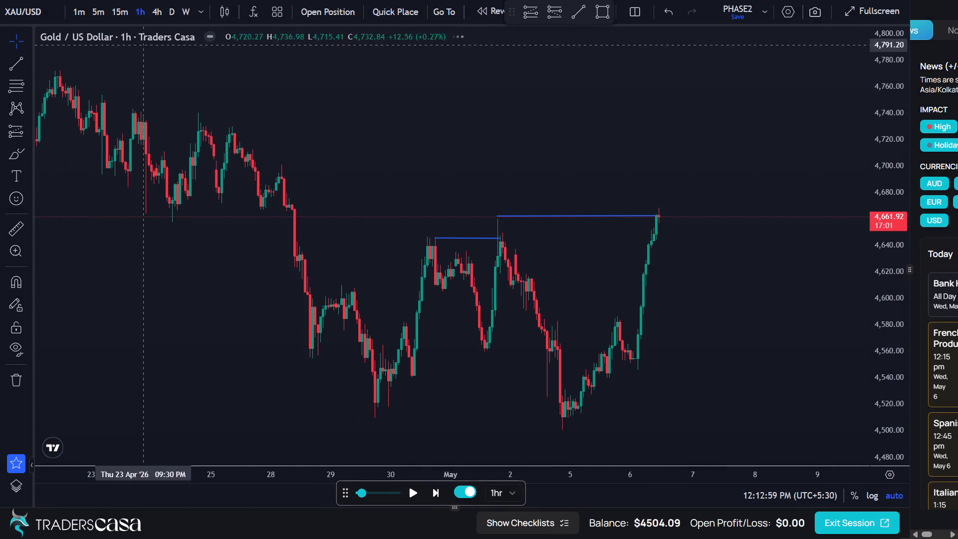
pyautogui.scroll(5, 387, 182)
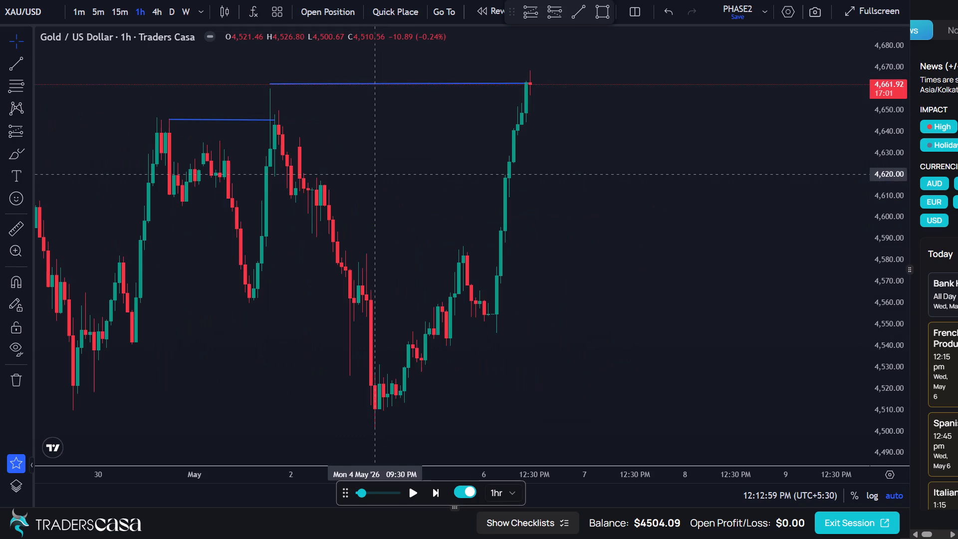
pyautogui.scroll(1, 377, 174)
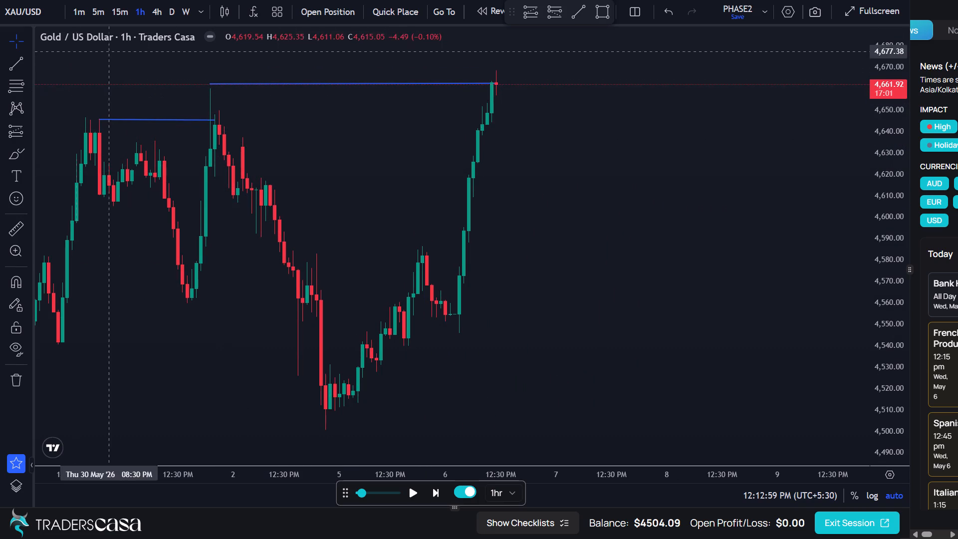
# Switch the gold chart to the 15-minute timeframe, showing the 4 to 6 May price move.
pyautogui.click(125, 5)
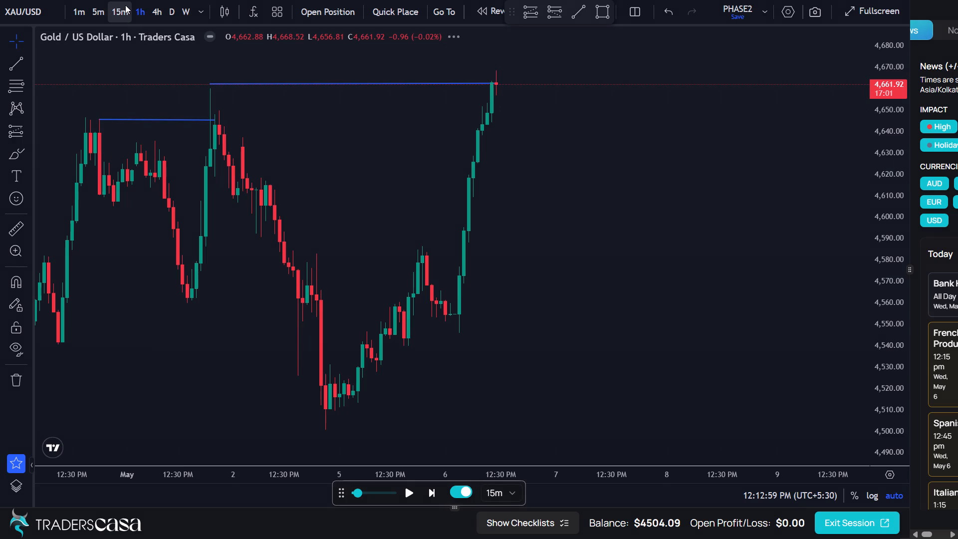
pyautogui.scroll(-3, 294, 301)
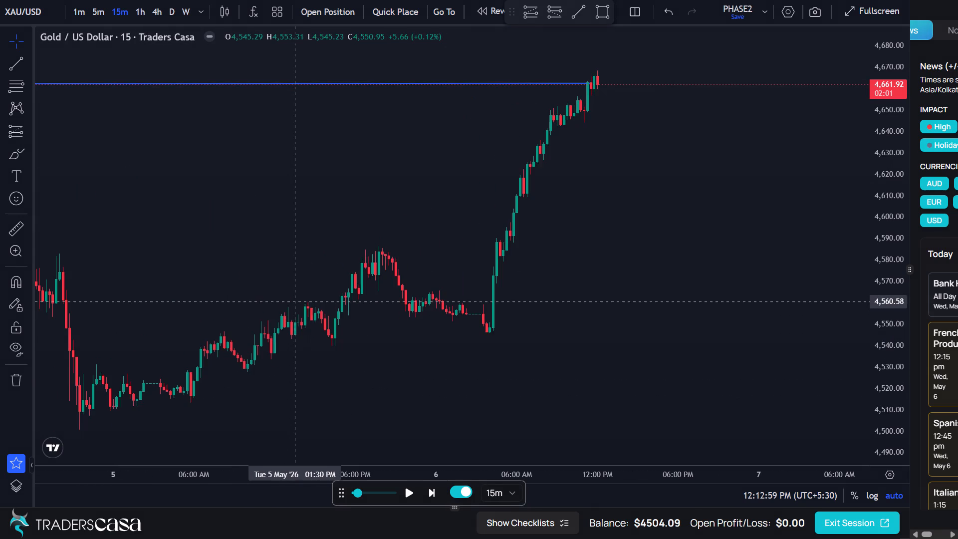
pyautogui.scroll(-1, 294, 301)
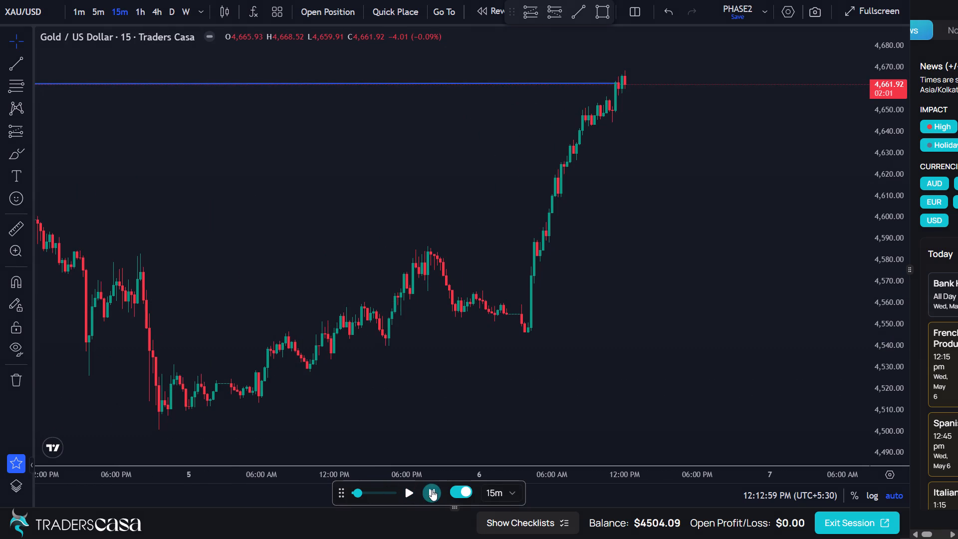
# Advance the 15-minute replay three times, to 12:44:59 PM on 6 May, and inspect the newest candles.
pyautogui.click(432, 490)
pyautogui.click(433, 490)
pyautogui.click(433, 490)
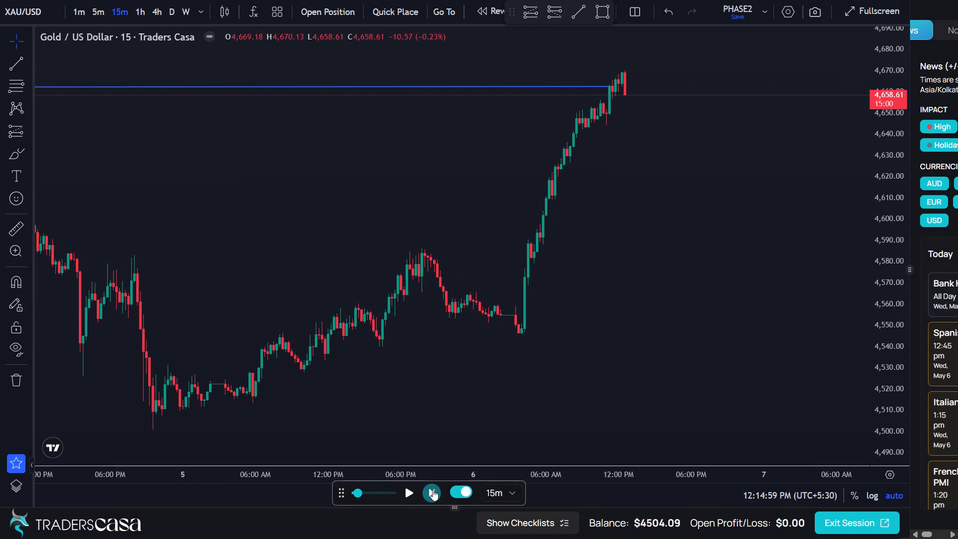
pyautogui.scroll(6, 609, 198)
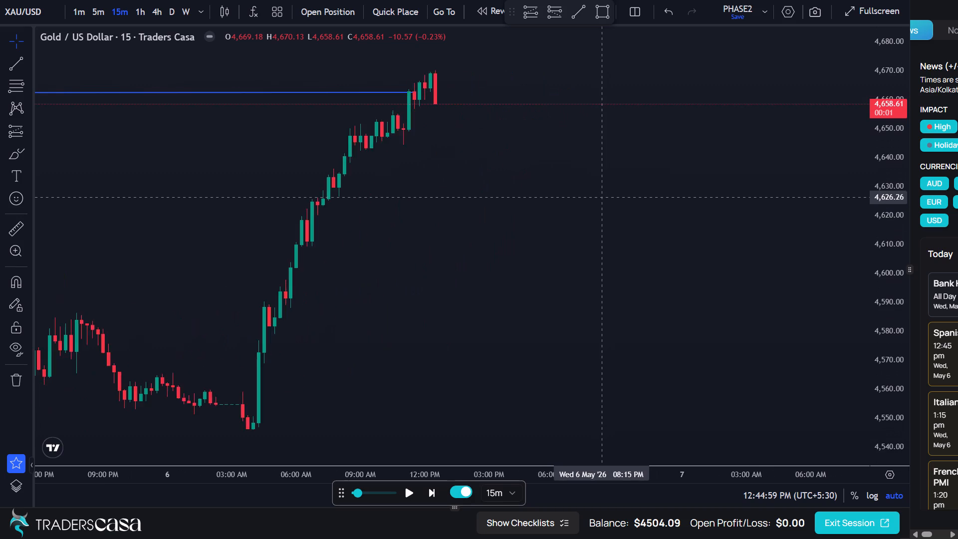
pyautogui.scroll(3, 599, 198)
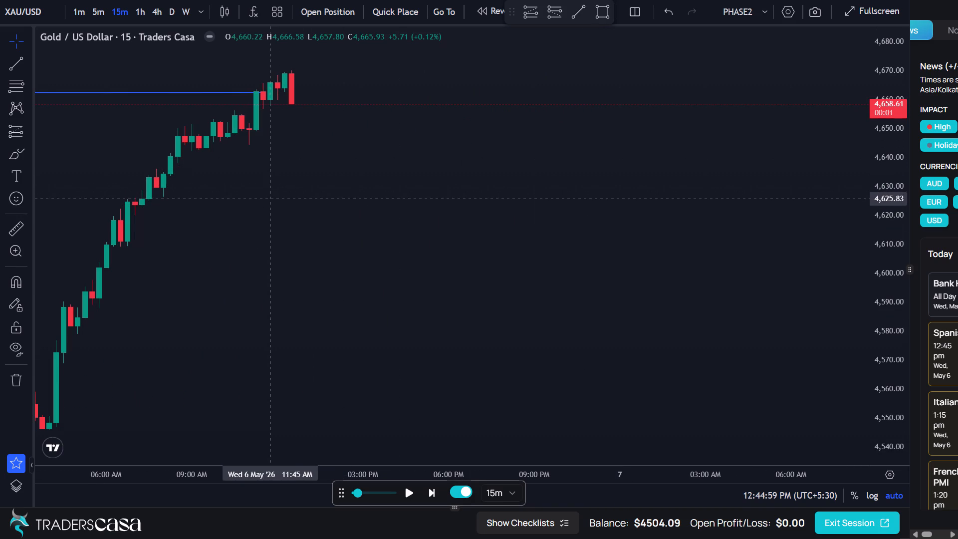
# Check the 6 May rally on the 5-minute chart, and place a short position at about 4,658.84 on the 15-minute 12:30 PM candle.
pyautogui.click(560, 16)
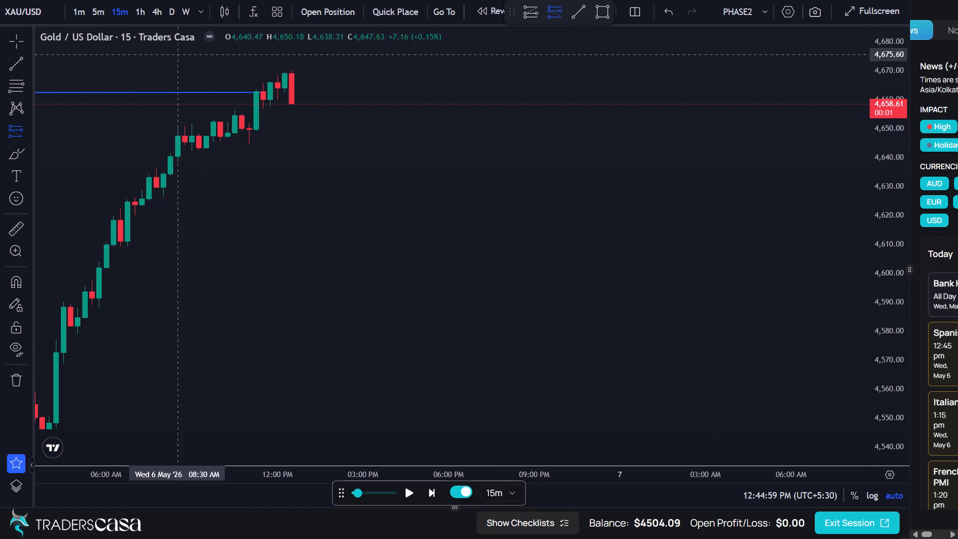
pyautogui.click(106, 14)
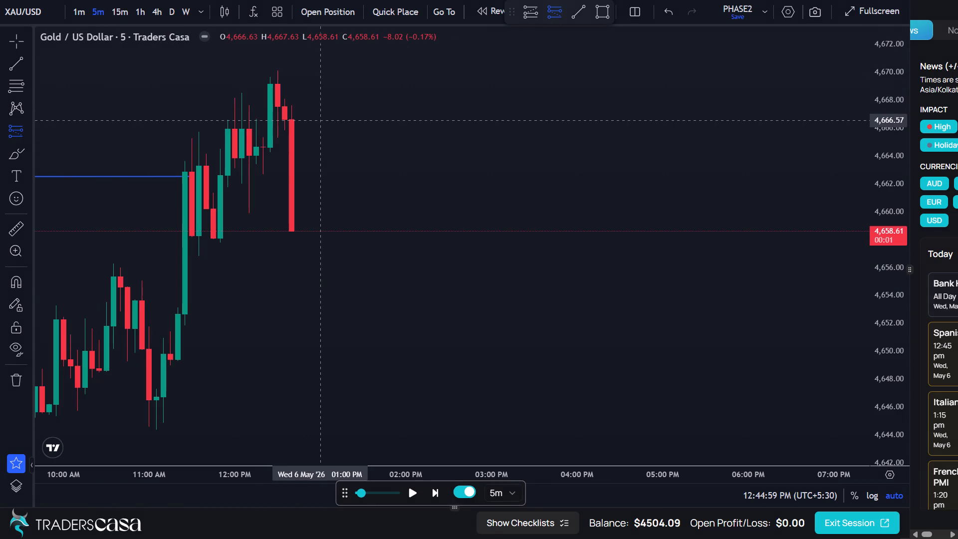
pyautogui.scroll(-3, 316, 118)
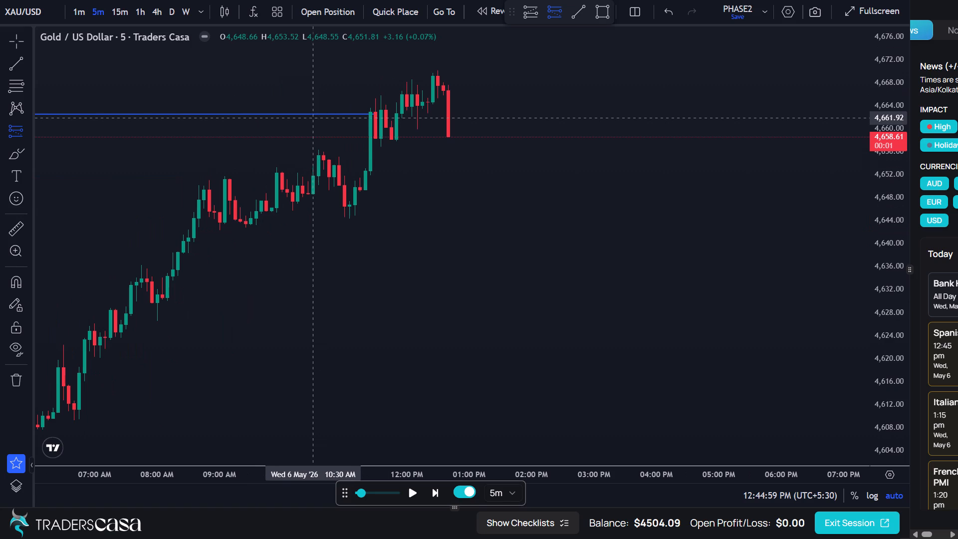
pyautogui.scroll(3, 314, 115)
pyautogui.scroll(-4, 314, 115)
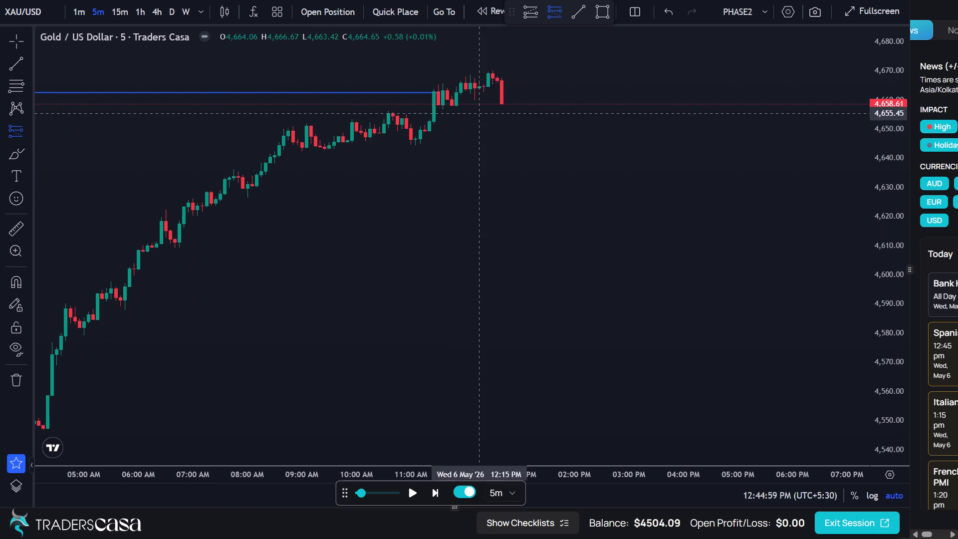
pyautogui.click(127, 12)
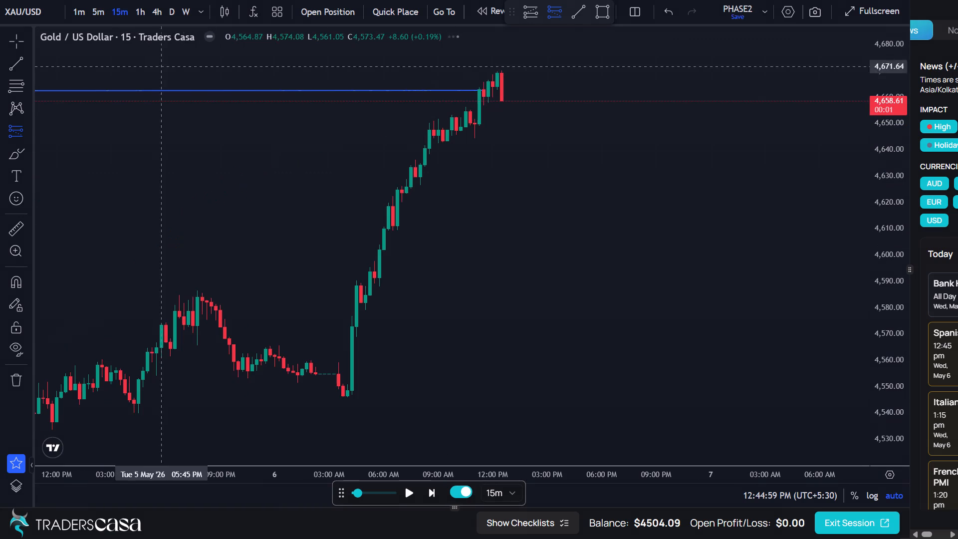
pyautogui.click(502, 100)
pyautogui.click(425, 70)
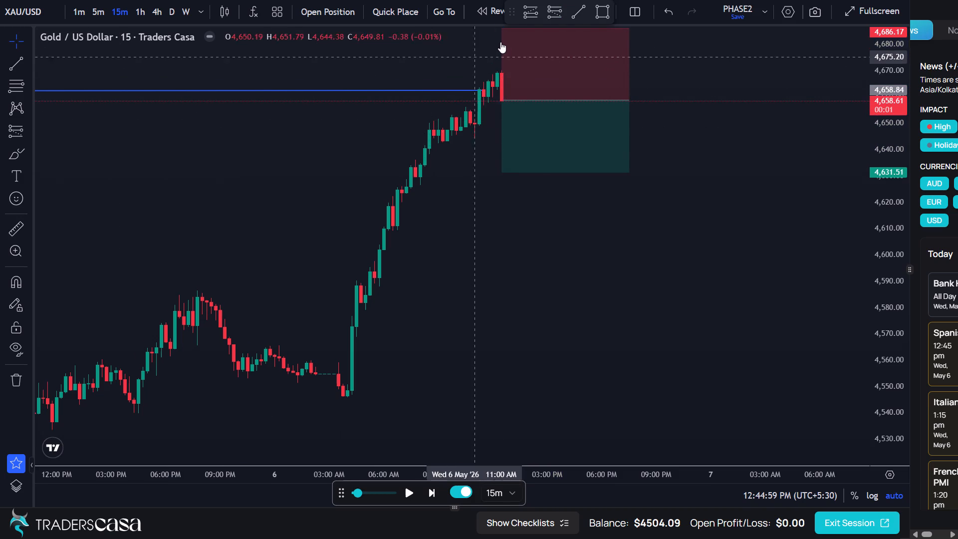
# Adjust the short position's stop level to about 4,674.5 and its target level to about 4,621.4.
pyautogui.moveTo(504, 29); pyautogui.dragTo(506, 50)
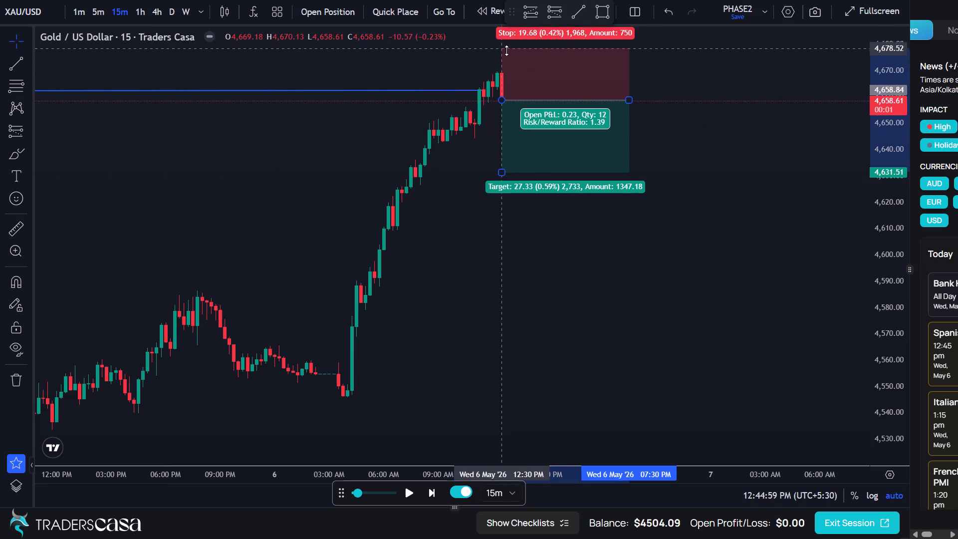
pyautogui.moveTo(506, 50); pyautogui.dragTo(506, 59)
pyautogui.moveTo(503, 171); pyautogui.dragTo(503, 174)
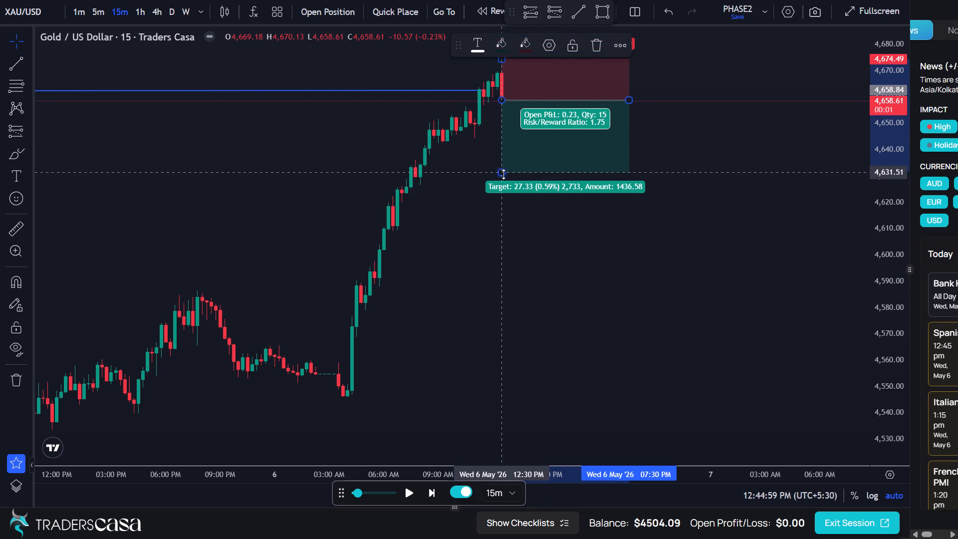
pyautogui.moveTo(503, 174); pyautogui.dragTo(504, 202)
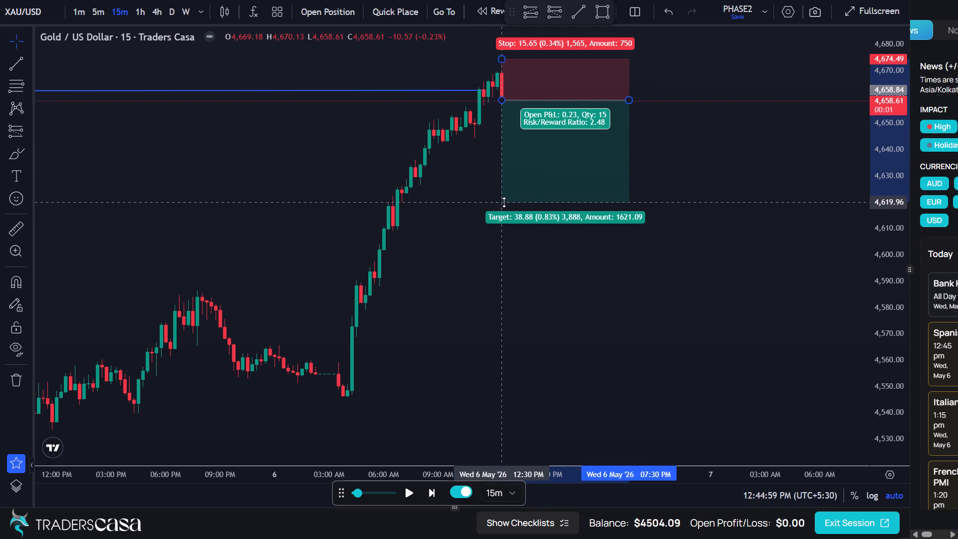
pyautogui.moveTo(504, 202); pyautogui.dragTo(506, 206)
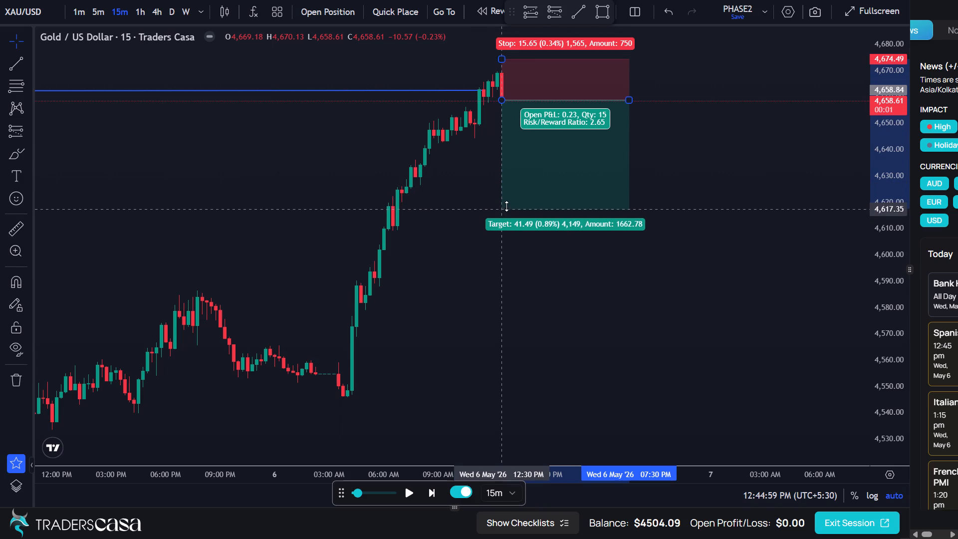
pyautogui.moveTo(506, 206); pyautogui.dragTo(508, 199)
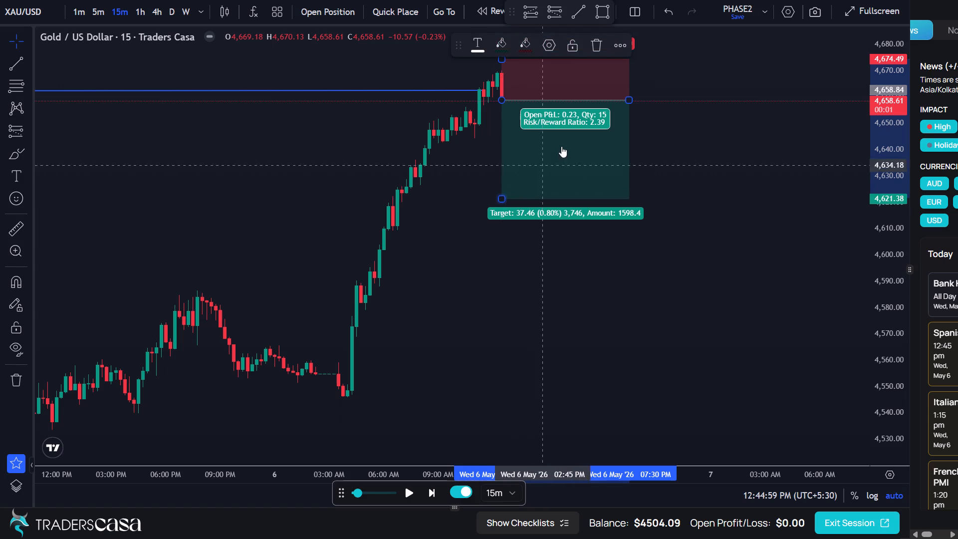
pyautogui.click(650, 133)
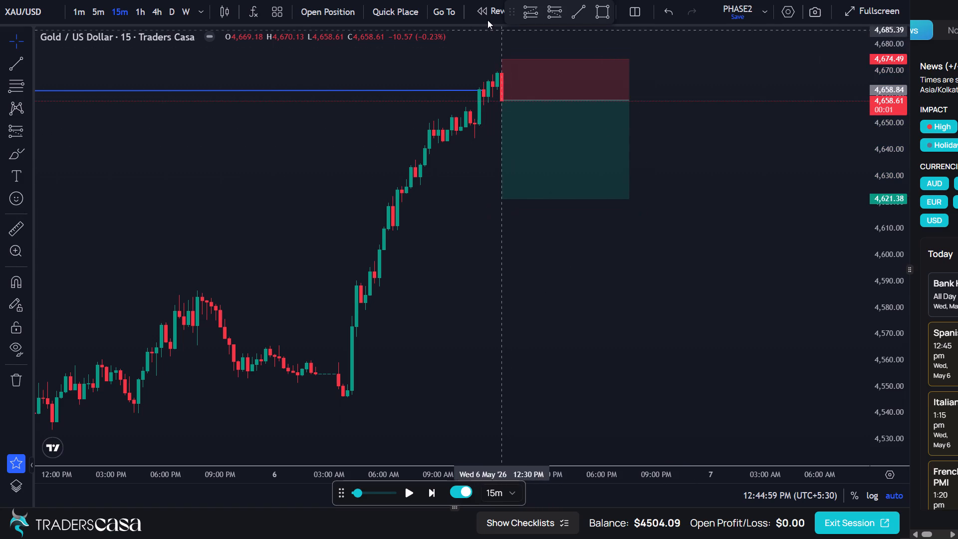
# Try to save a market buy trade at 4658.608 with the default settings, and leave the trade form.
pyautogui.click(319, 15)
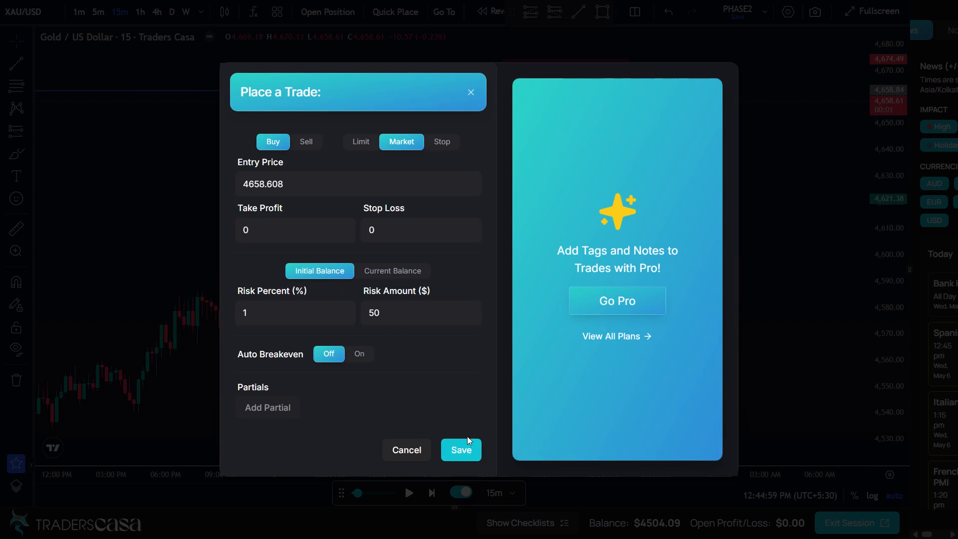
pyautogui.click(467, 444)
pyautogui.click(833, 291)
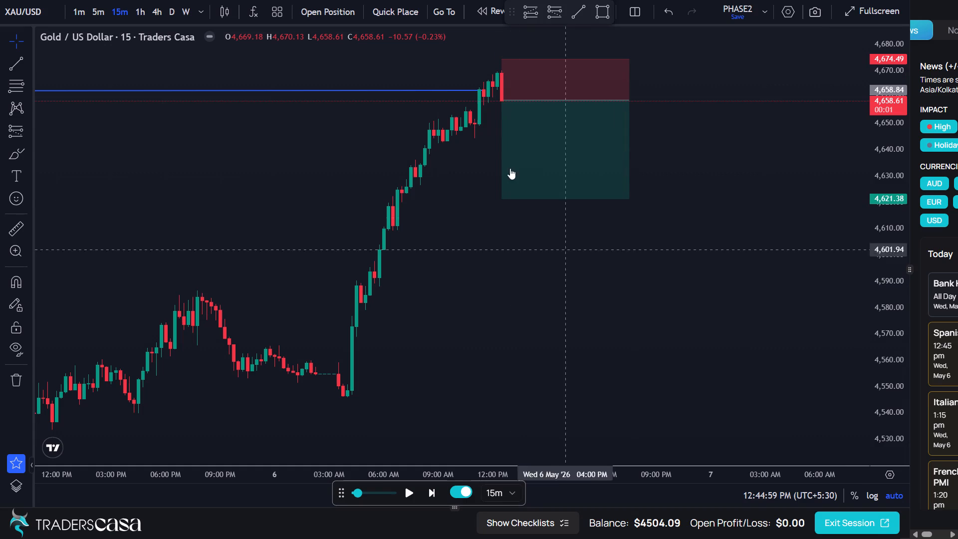
# Shift the short position's entry to about 4,658.1 and target to about 4,620.7, and raise its stop to about 4,675.
pyautogui.click(524, 147)
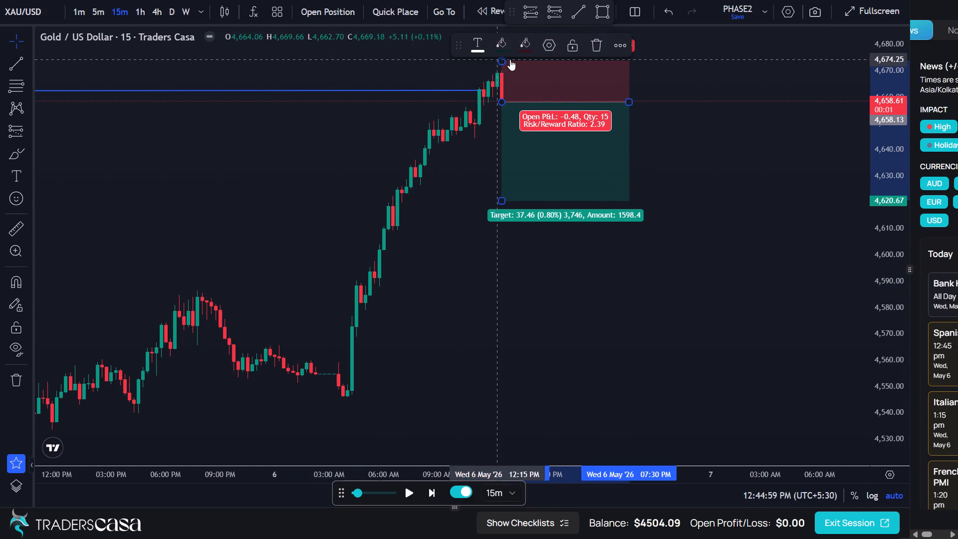
pyautogui.moveTo(501, 62); pyautogui.dragTo(501, 58)
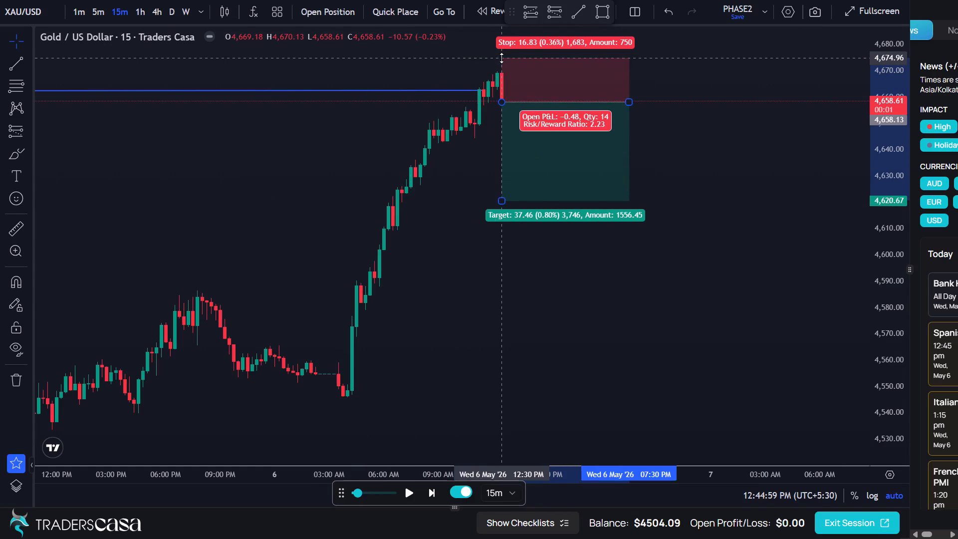
# Raise the short position's stop level to about 4,675.4 on the 15-minute chart.
pyautogui.moveTo(501, 58); pyautogui.dragTo(501, 56)
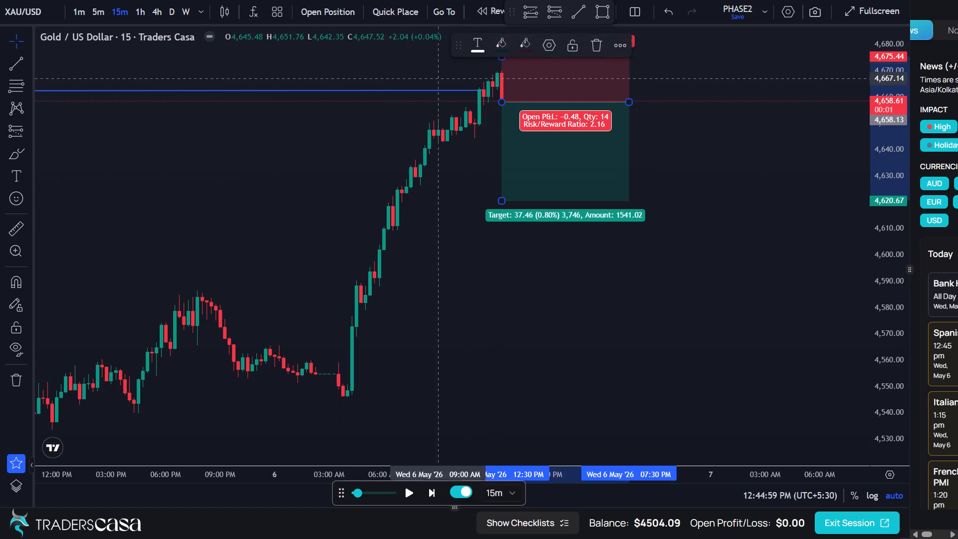
pyautogui.click(383, 89)
pyautogui.click(405, 60)
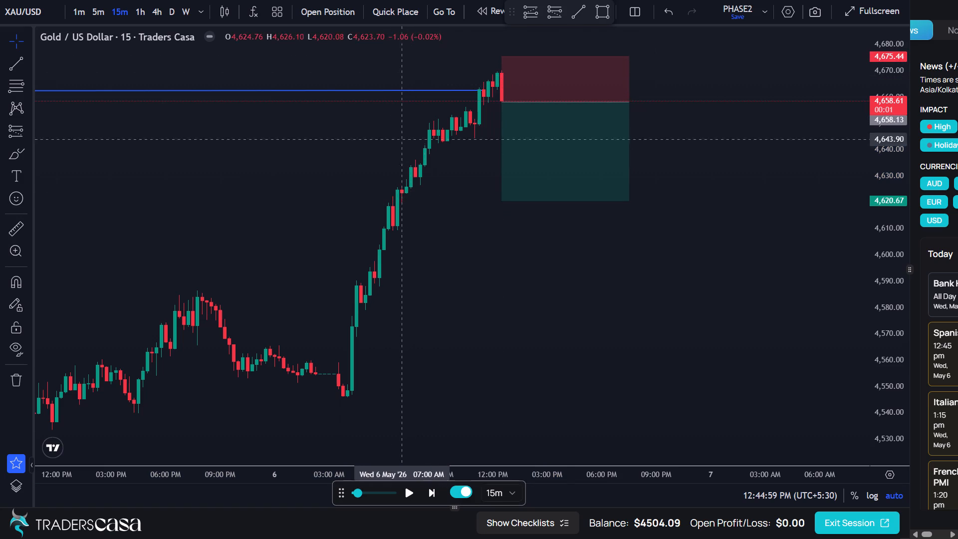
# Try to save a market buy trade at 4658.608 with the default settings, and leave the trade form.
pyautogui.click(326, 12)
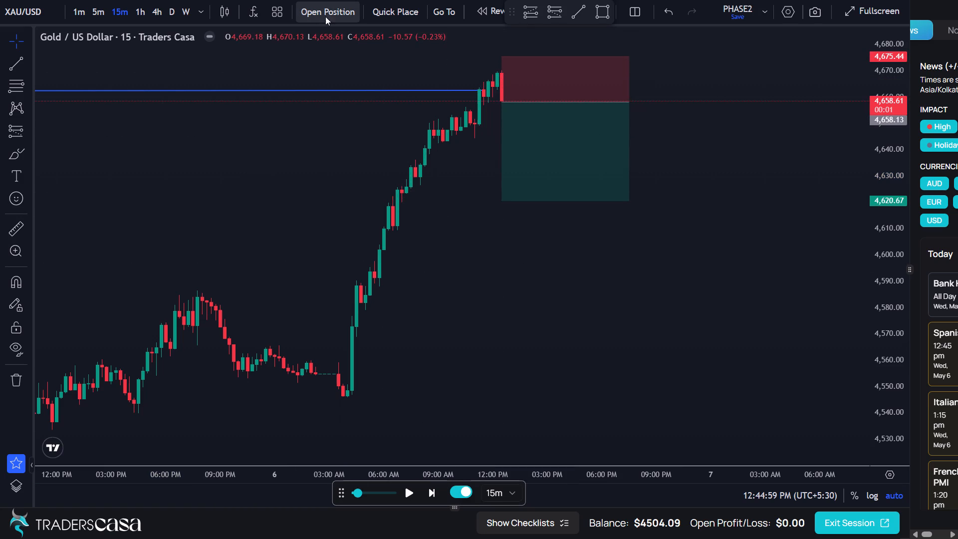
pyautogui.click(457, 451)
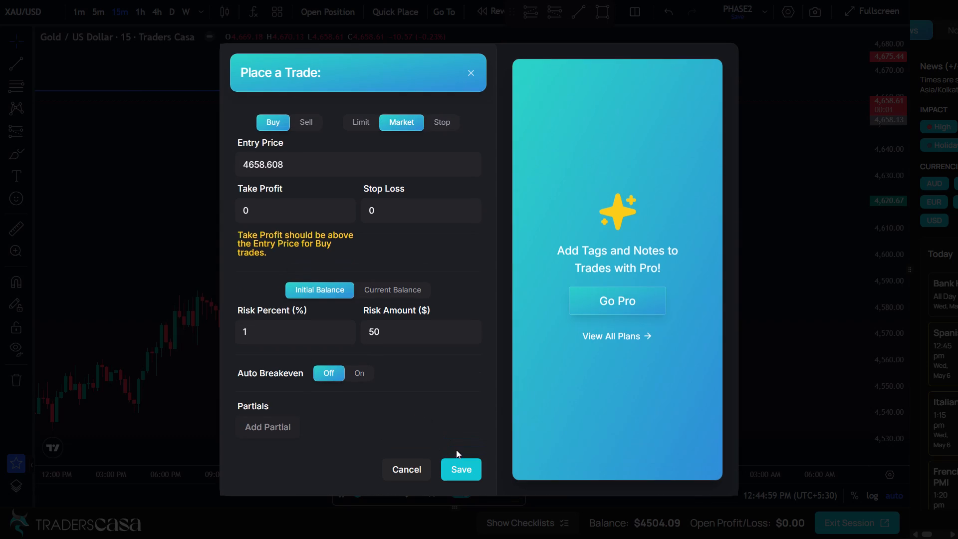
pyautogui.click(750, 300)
# Save a short trade from the selected short position, with entry 4658.37, stop loss 4675.68 and take profit 4620.91.
pyautogui.click(547, 178)
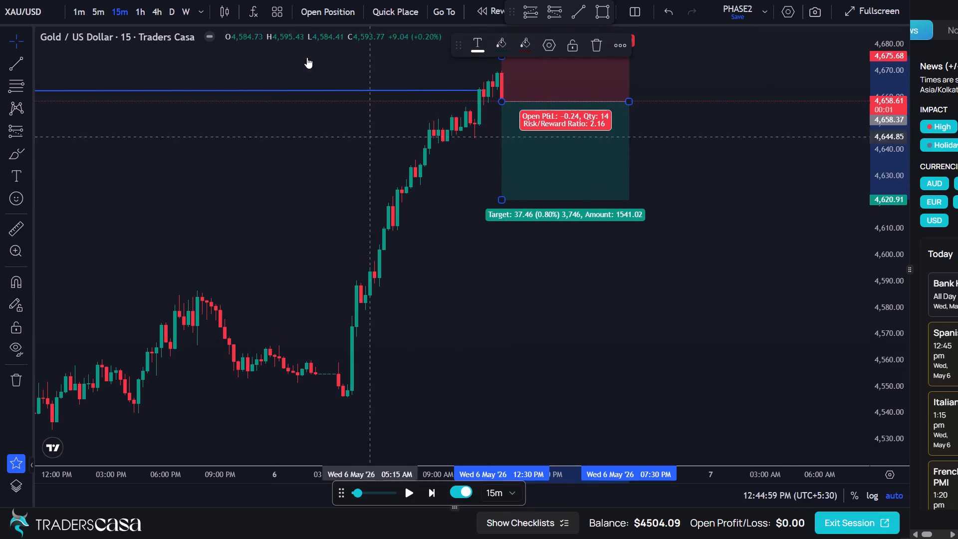
pyautogui.click(323, 15)
pyautogui.click(458, 450)
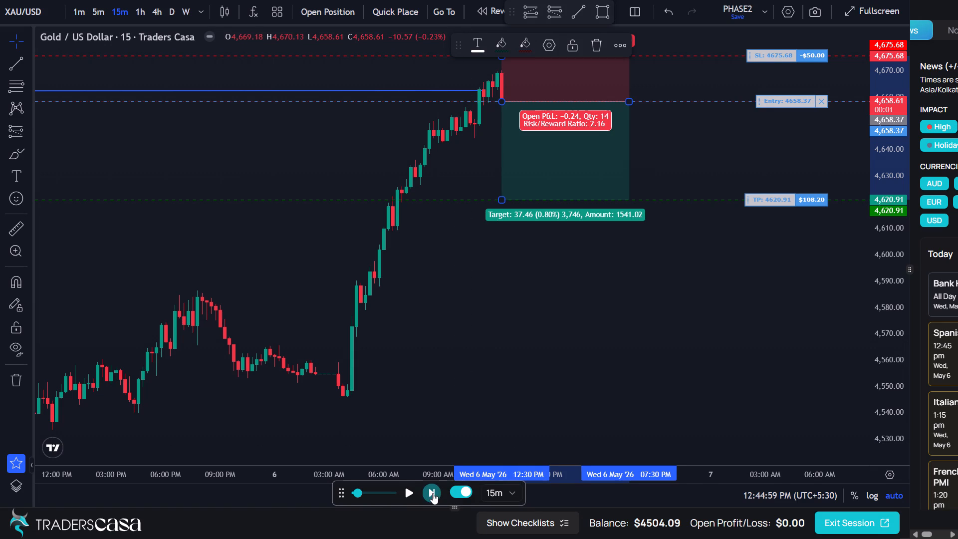
# Advance the replay by three 15-minute candles to play out the short trade.
pyautogui.click(433, 493)
pyautogui.click(433, 493)
pyautogui.click(433, 493)
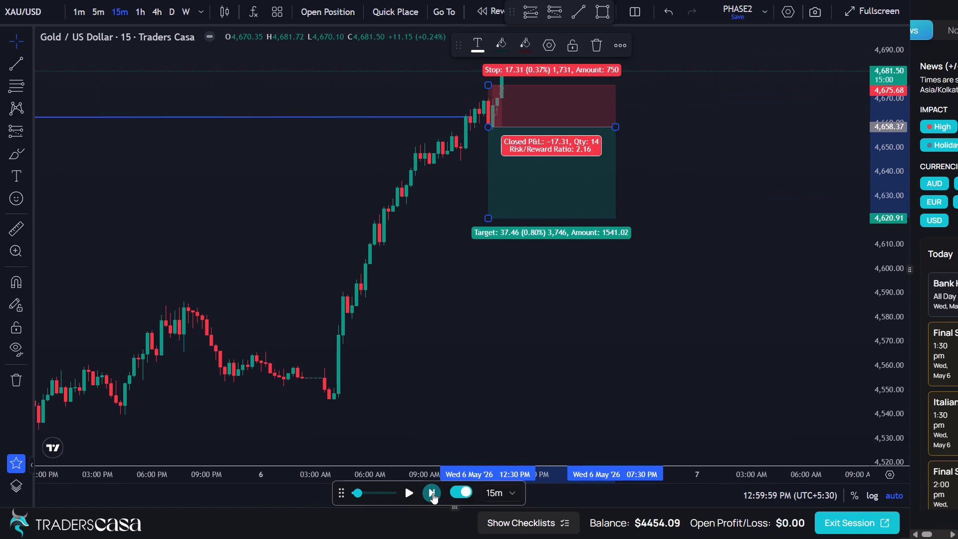
# Delete the short position drawing from the chart.
pyautogui.click(524, 191)
pyautogui.click(598, 44)
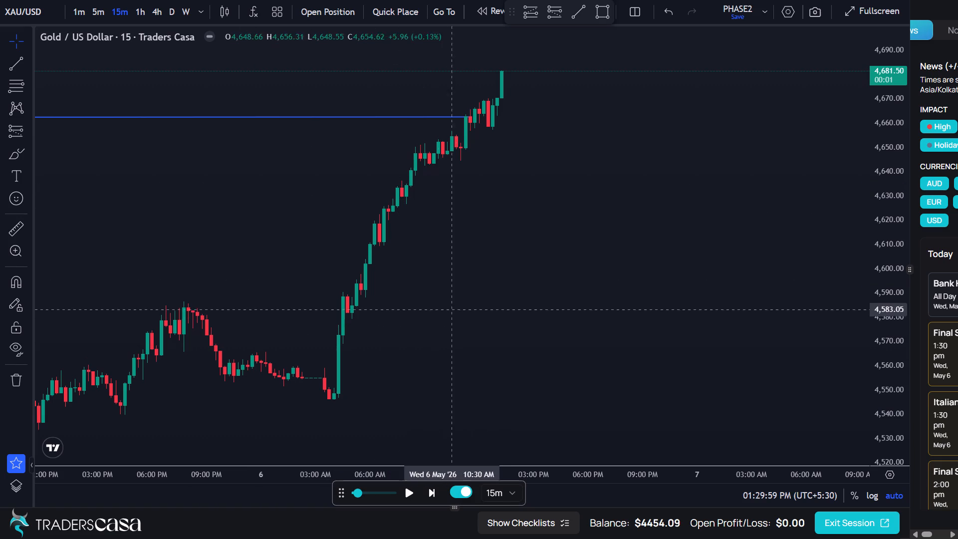
# Collapse the news side panel to widen the chart.
pyautogui.moveTo(467, 314); pyautogui.dragTo(296, 318)
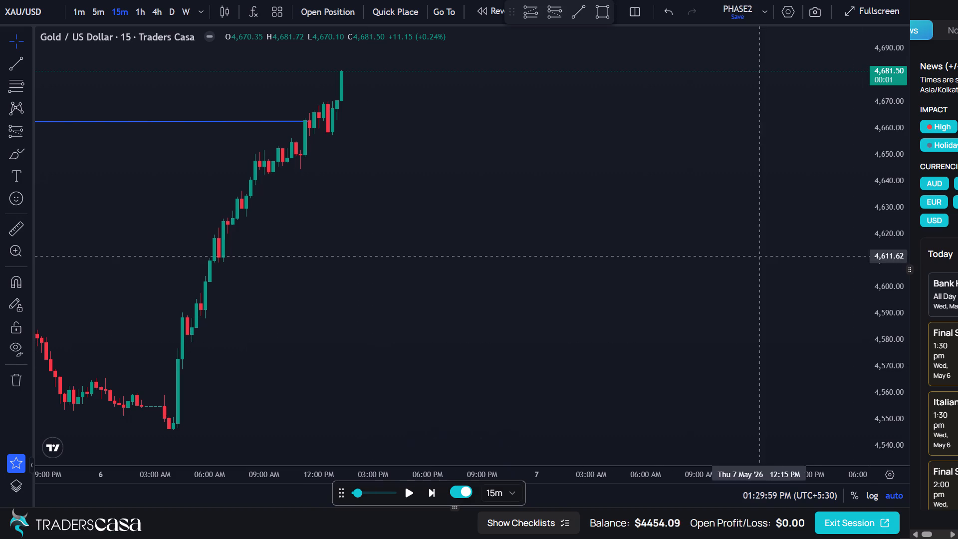
pyautogui.moveTo(911, 185); pyautogui.dragTo(957, 181)
# Examine the price history from late April to 6 May around the marked levels on the 15-minute chart.
pyautogui.moveTo(444, 234); pyautogui.dragTo(691, 237)
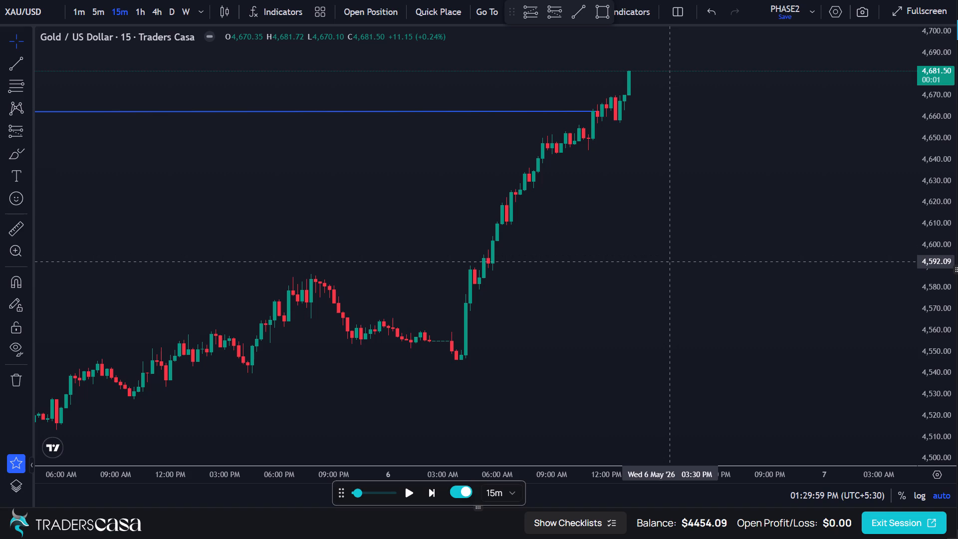
pyautogui.moveTo(629, 262); pyautogui.dragTo(760, 261)
pyautogui.scroll(-3, 682, 244)
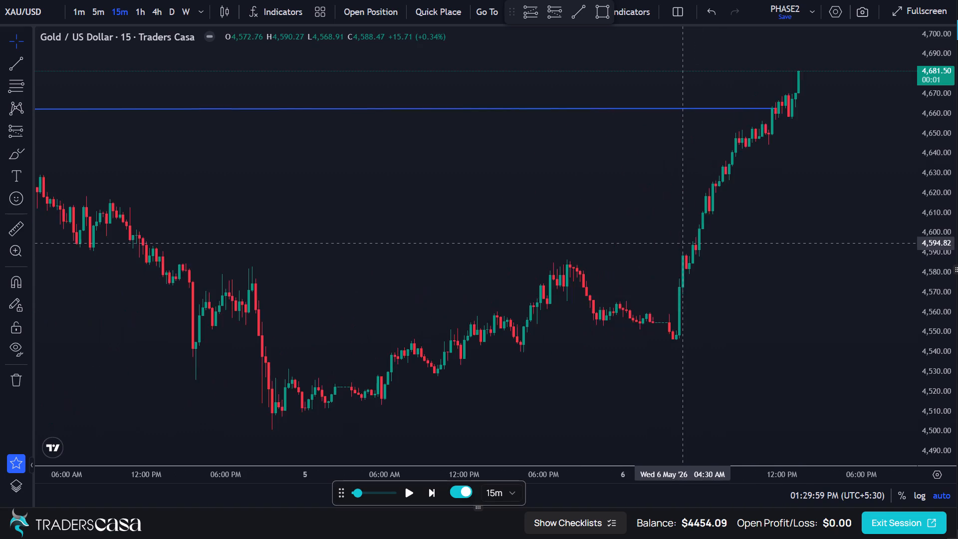
pyautogui.scroll(-13, 682, 243)
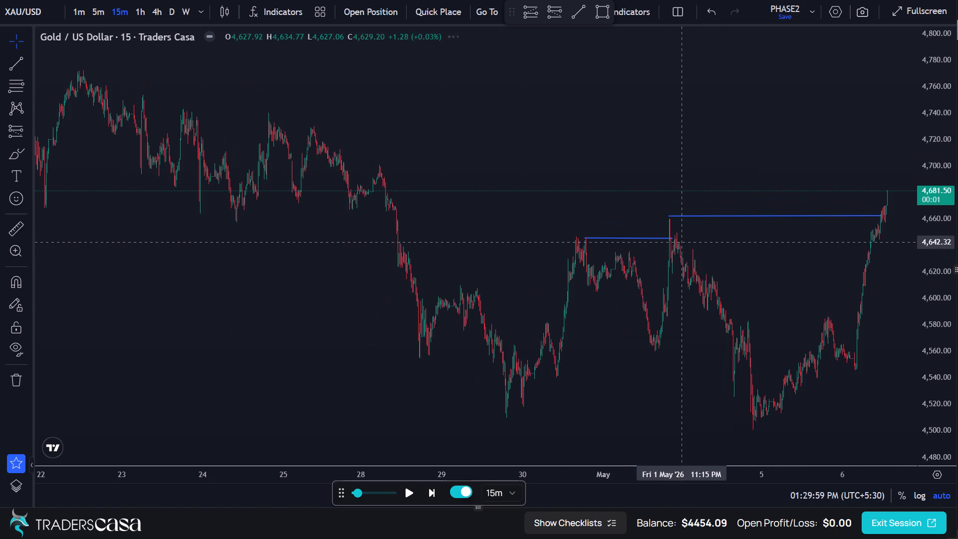
pyautogui.scroll(10, 682, 243)
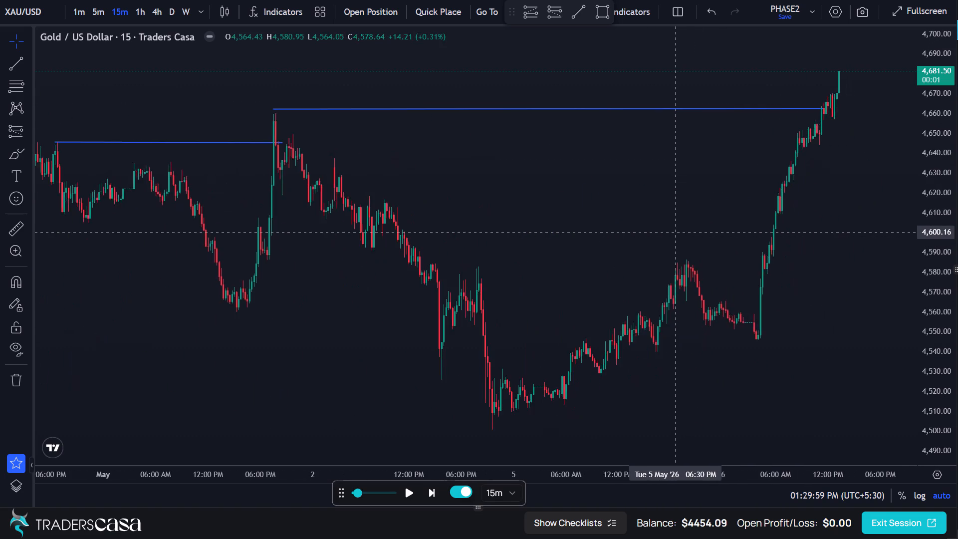
pyautogui.scroll(11, 675, 231)
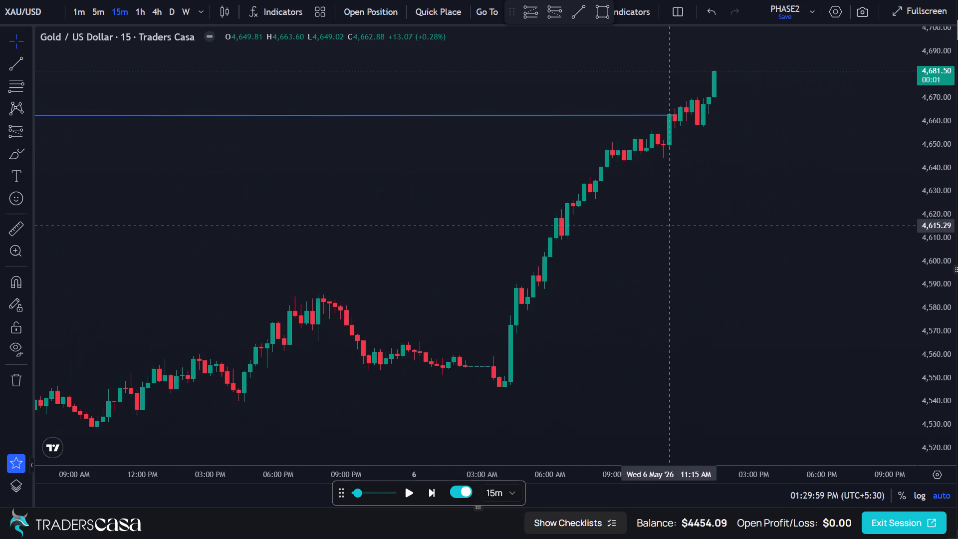
pyautogui.scroll(2, 665, 224)
pyautogui.scroll(-4, 680, 223)
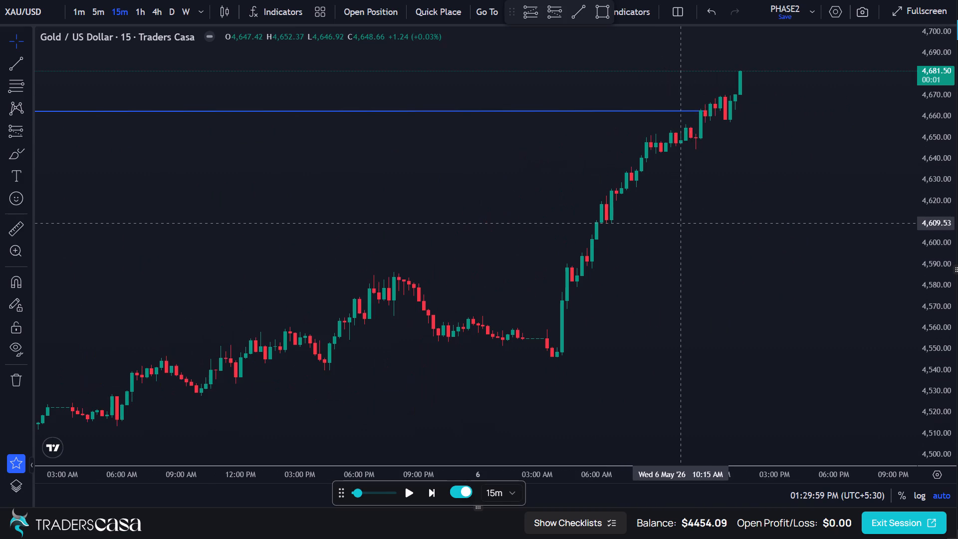
# Advance the 15-minute replay candle by candle to 06:44:59 PM on 6 May.
pyautogui.moveTo(737, 211); pyautogui.dragTo(508, 365)
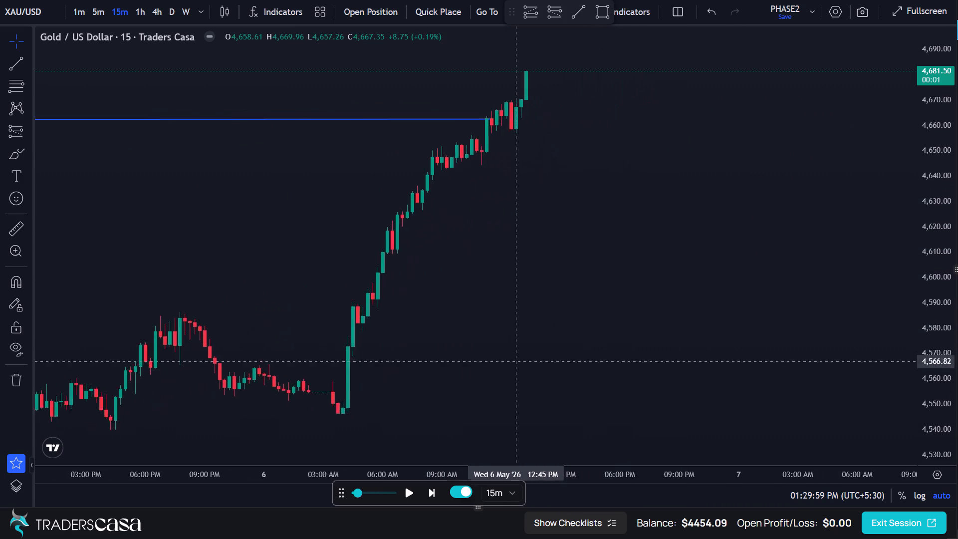
pyautogui.moveTo(508, 365); pyautogui.dragTo(379, 352)
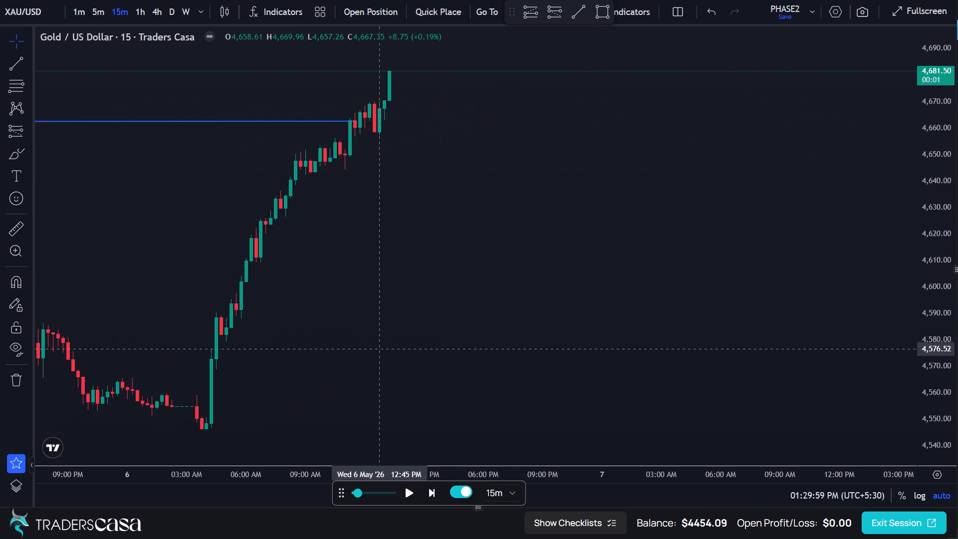
pyautogui.click(430, 494)
pyautogui.click(430, 494)
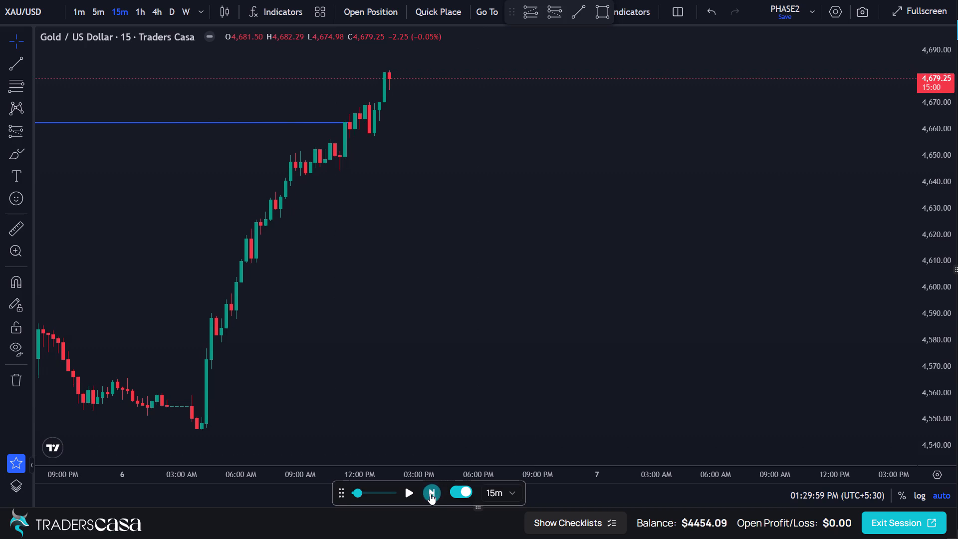
pyautogui.click(430, 494)
pyautogui.click(430, 494)
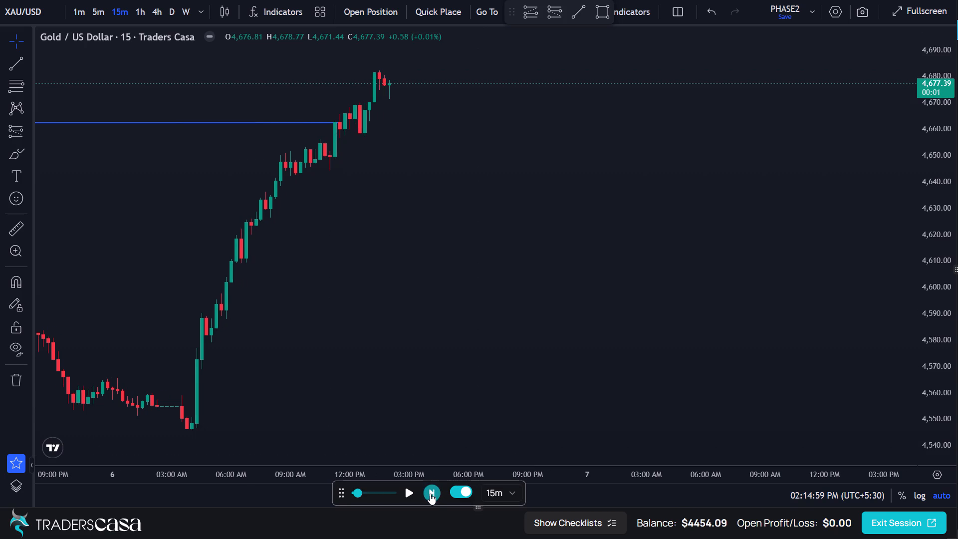
pyautogui.click(430, 494)
pyautogui.click(430, 494)
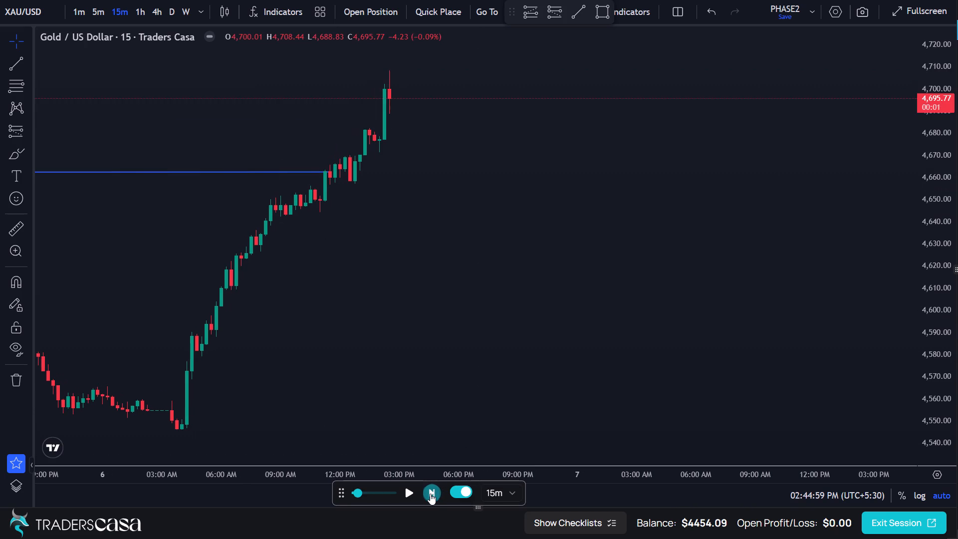
pyautogui.click(430, 494)
pyautogui.click(430, 494)
pyautogui.click(430, 494)
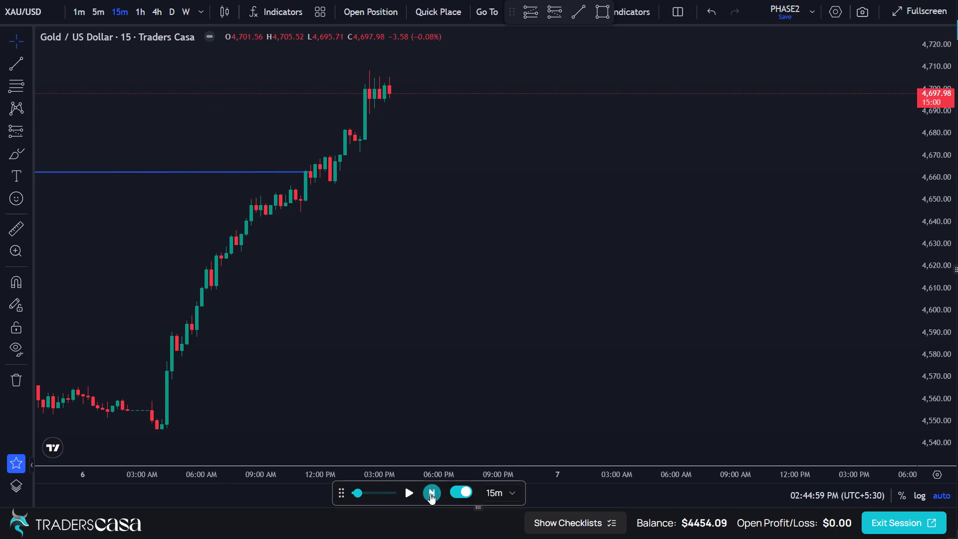
pyautogui.click(430, 494)
pyautogui.click(430, 494)
pyautogui.click(430, 494)
pyautogui.tripleClick(430, 494)
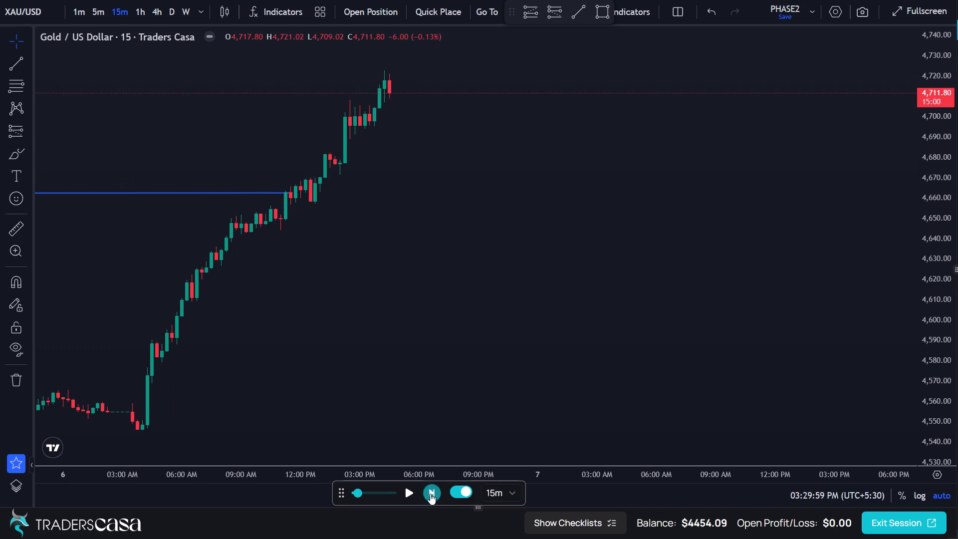
pyautogui.click(430, 494)
pyautogui.click(430, 494)
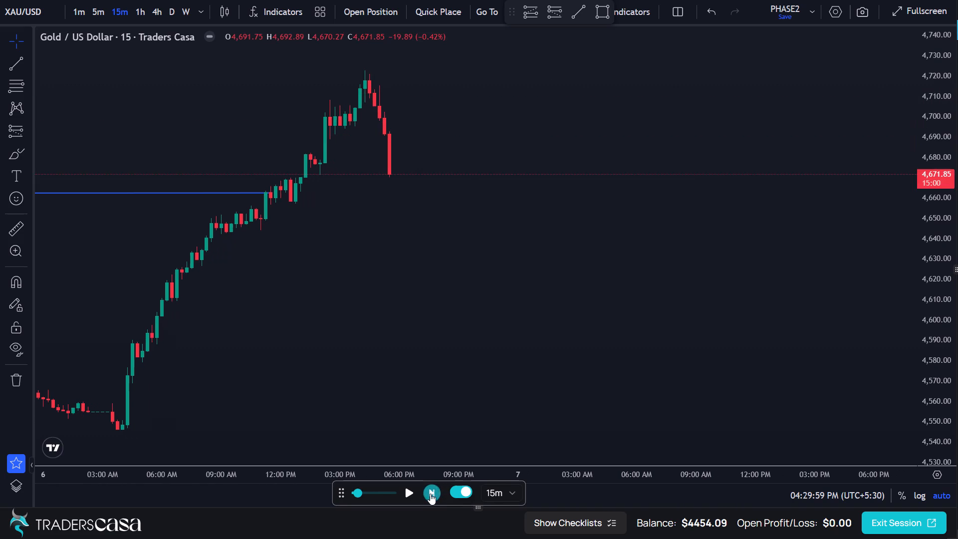
pyautogui.tripleClick(430, 494)
pyautogui.click(430, 494)
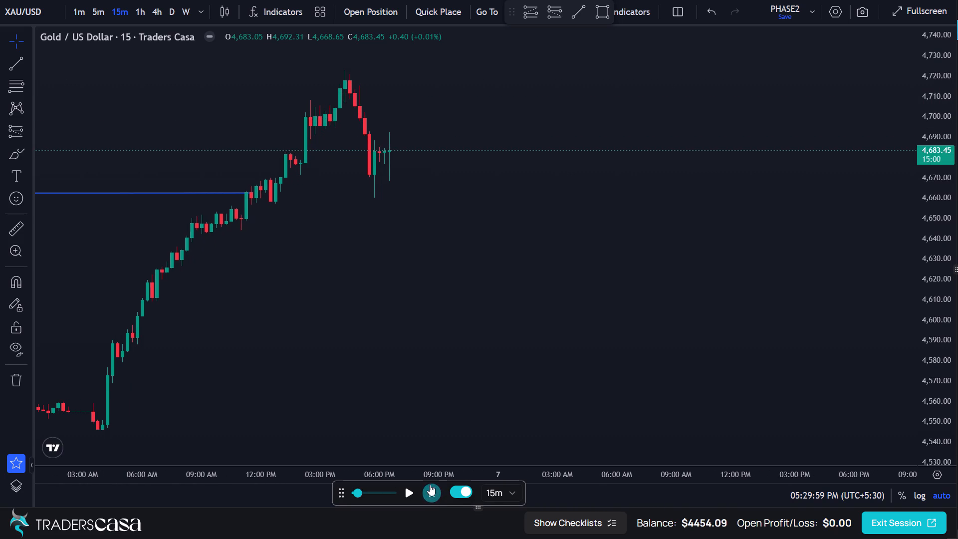
# Draw a rectangle zone from the 6 May 4:15 PM high at about 4,722.7 down to about 4,707, extending past 11:15 PM.
pyautogui.scroll(2, 380, 135)
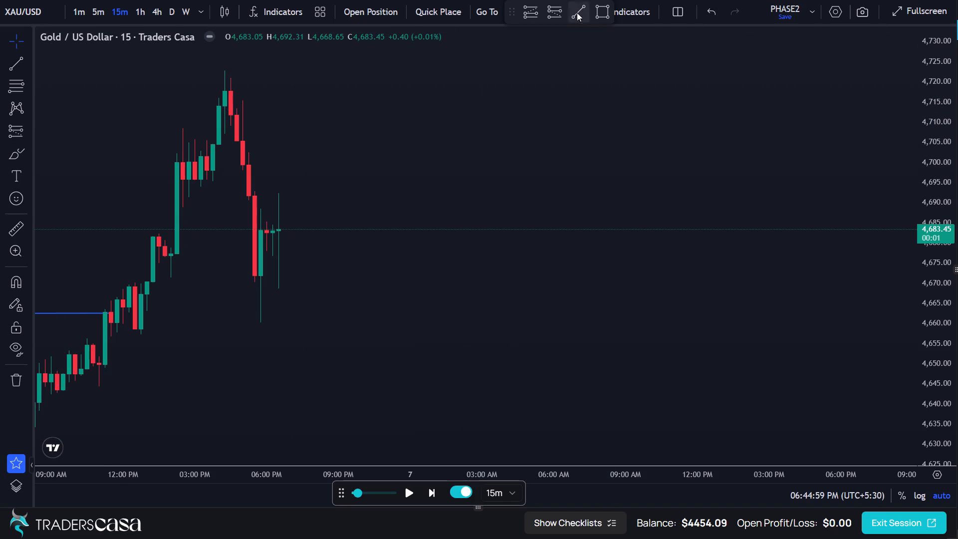
pyautogui.click(599, 7)
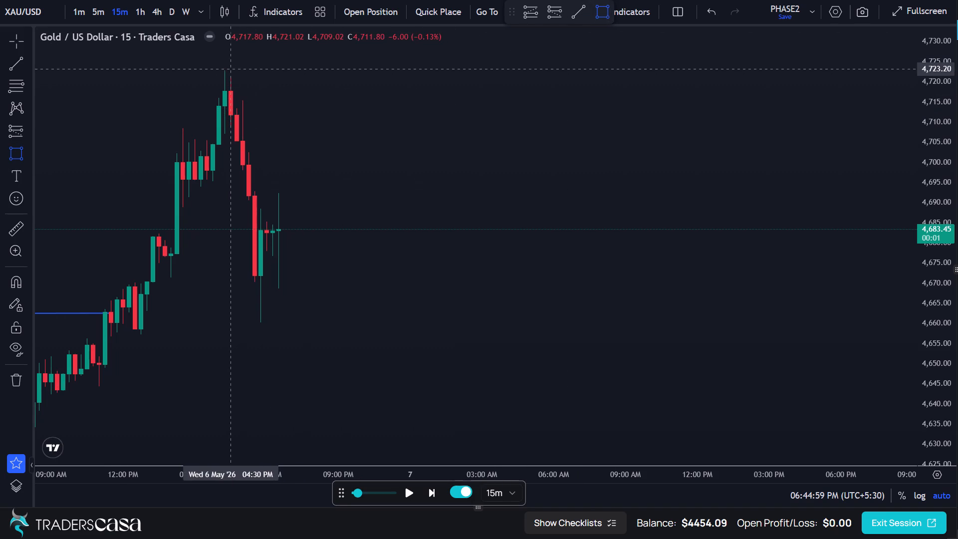
pyautogui.click(227, 71)
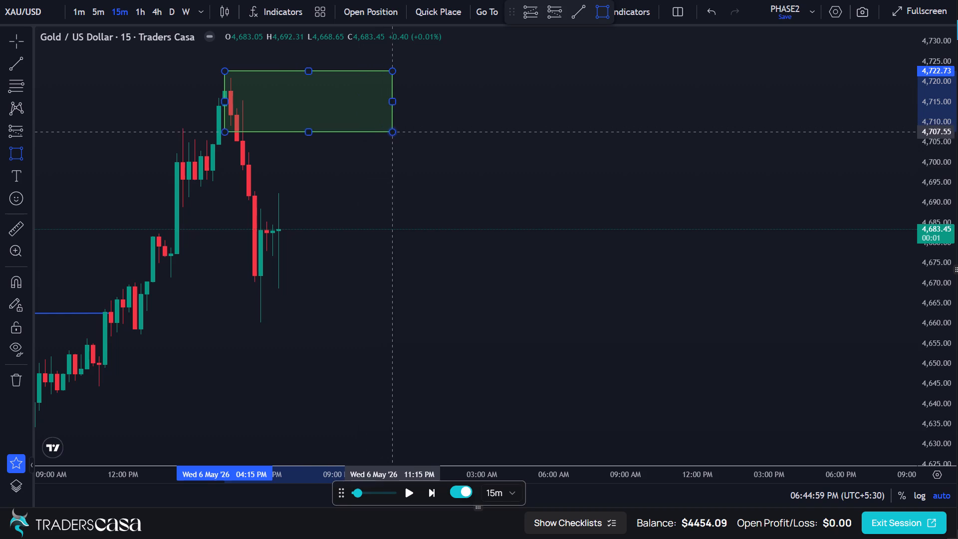
pyautogui.click(397, 133)
pyautogui.click(424, 114)
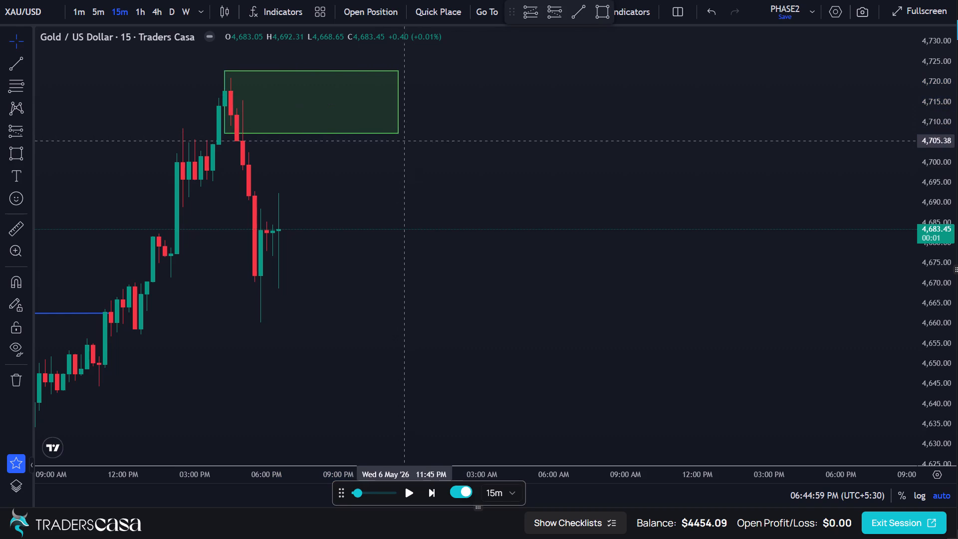
# Advance the 15-minute replay by five candles to 07:59:59 PM on 6 May.
pyautogui.tripleClick(433, 495)
pyautogui.click(433, 495)
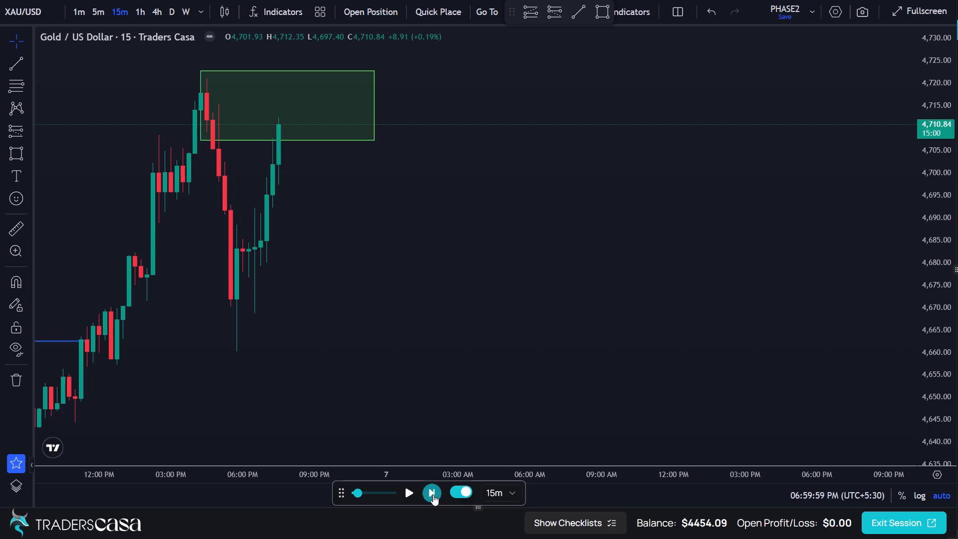
pyautogui.click(433, 495)
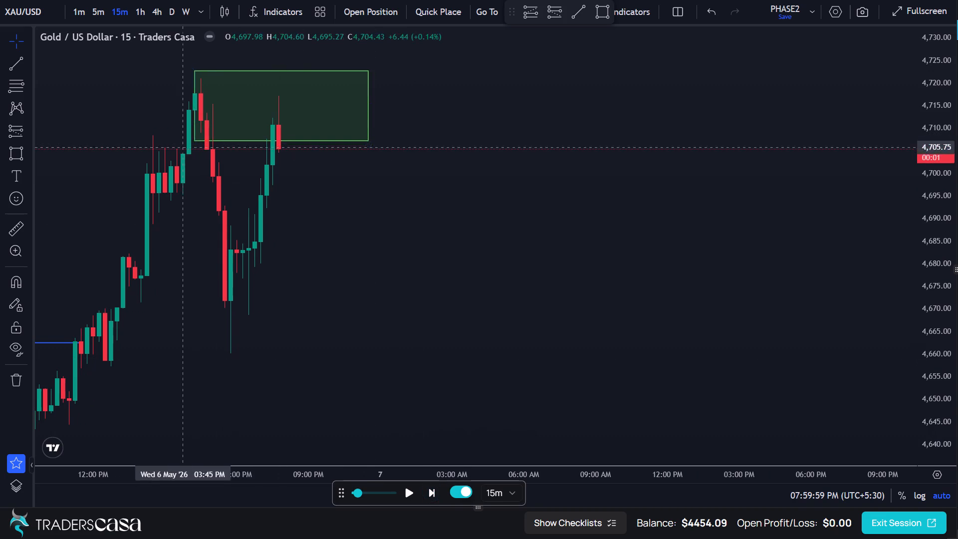
# Place a short position at about 4,705.8 on the 6 May 7:45 PM candle, with its stop at about 4,728.
pyautogui.scroll(1, 320, 189)
pyautogui.scroll(-3, 320, 189)
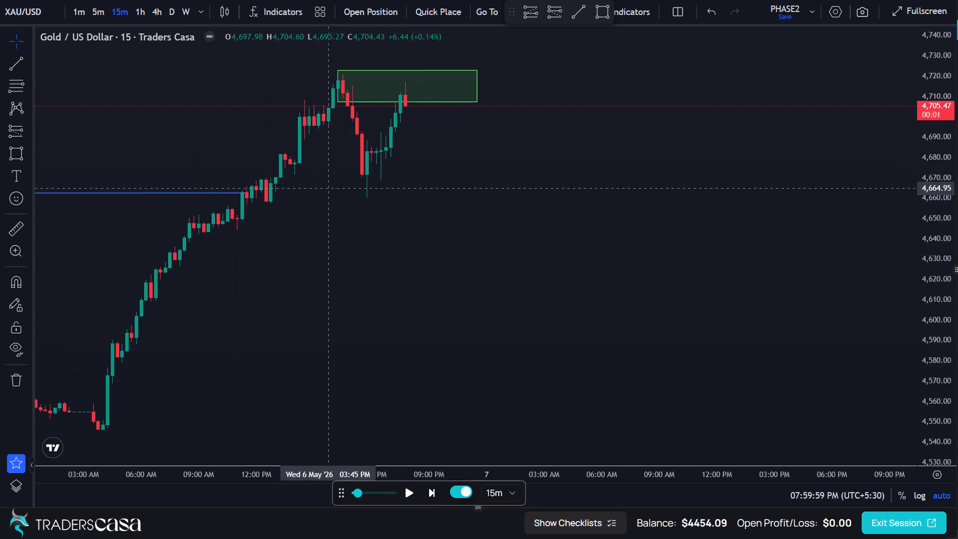
pyautogui.moveTo(459, 203); pyautogui.dragTo(323, 213)
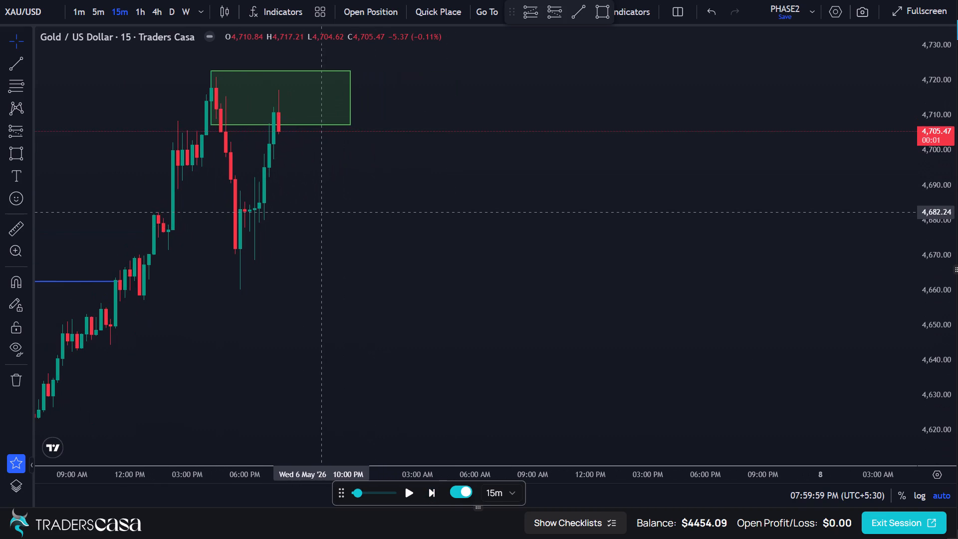
pyautogui.scroll(1, 323, 212)
pyautogui.scroll(-1, 323, 212)
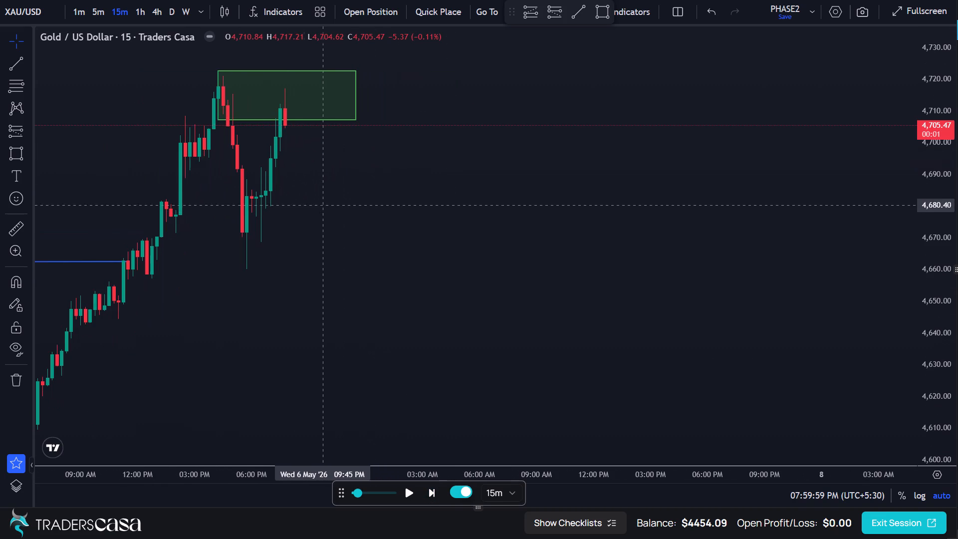
pyautogui.click(557, 12)
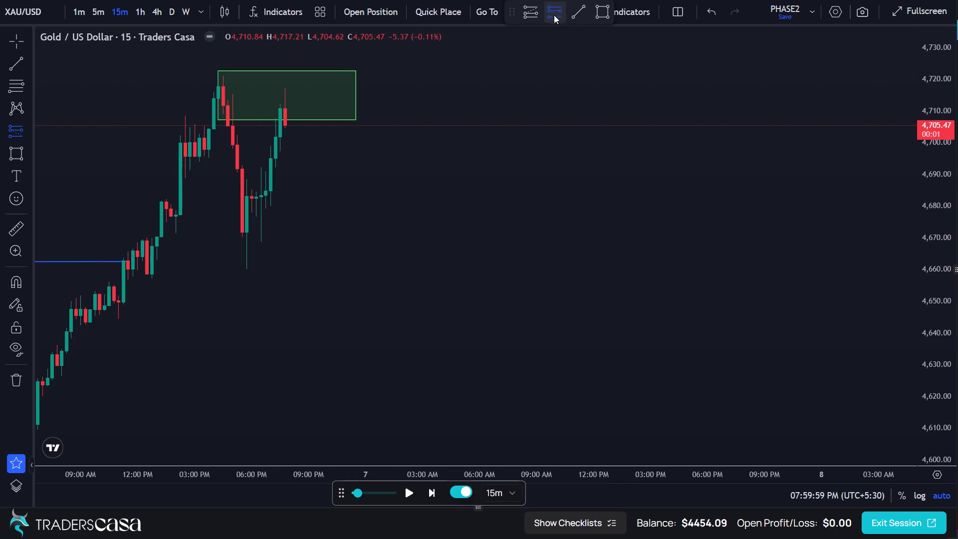
pyautogui.click(287, 124)
pyautogui.moveTo(285, 49); pyautogui.dragTo(285, 54)
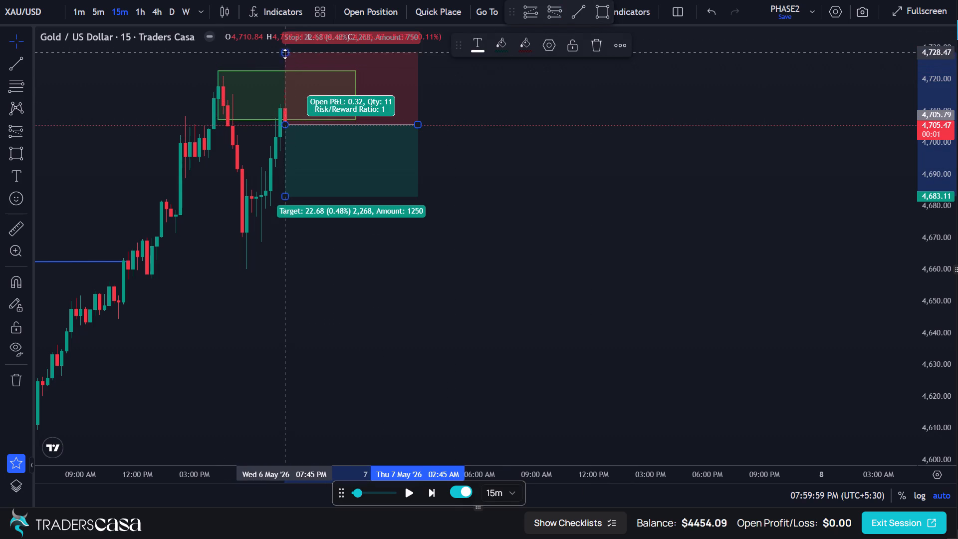
# Adjust the short position's stop to about 4,721.9 and its target to about 4,673.5 for a risk/reward ratio of 2.
pyautogui.moveTo(285, 54); pyautogui.dragTo(285, 69)
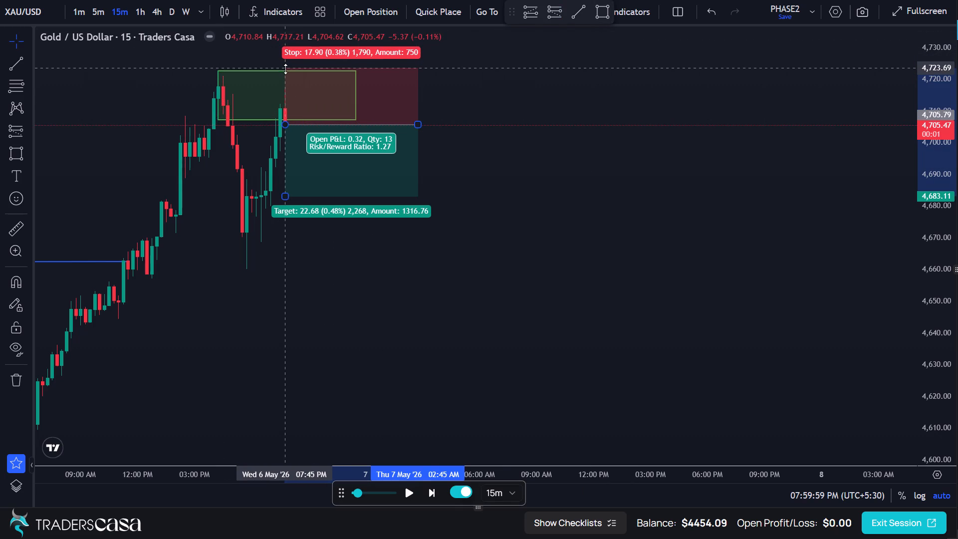
pyautogui.moveTo(285, 69); pyautogui.dragTo(285, 73)
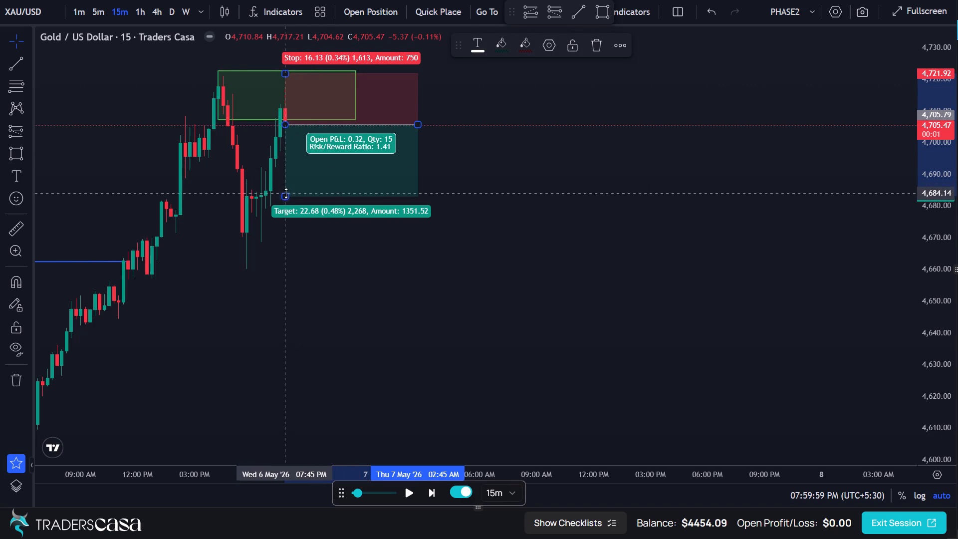
pyautogui.moveTo(286, 193); pyautogui.dragTo(288, 221)
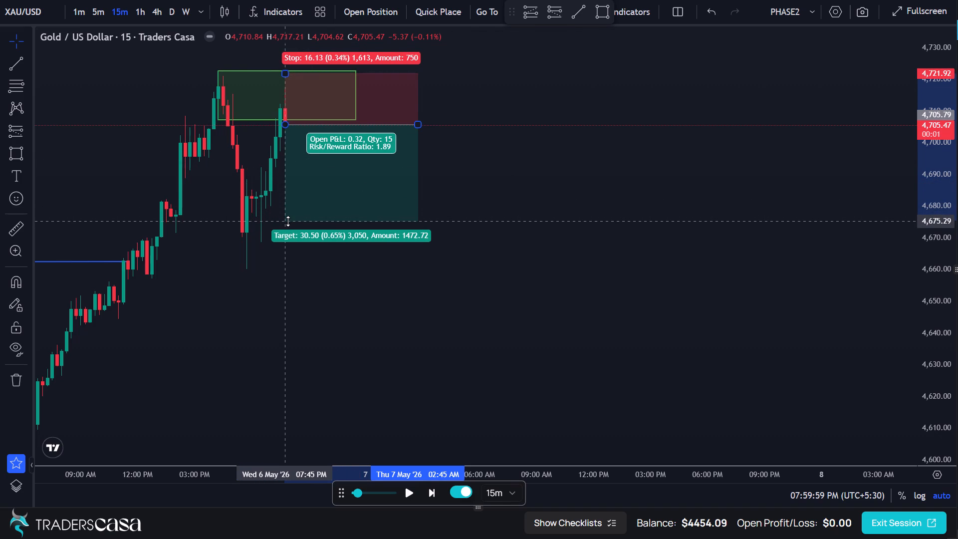
pyautogui.moveTo(288, 221); pyautogui.dragTo(289, 223)
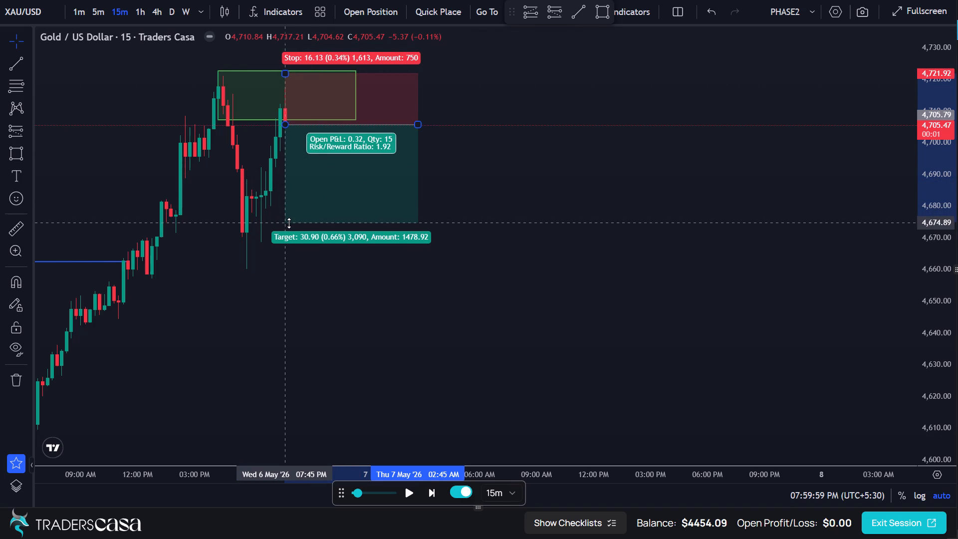
pyautogui.moveTo(289, 223); pyautogui.dragTo(290, 226)
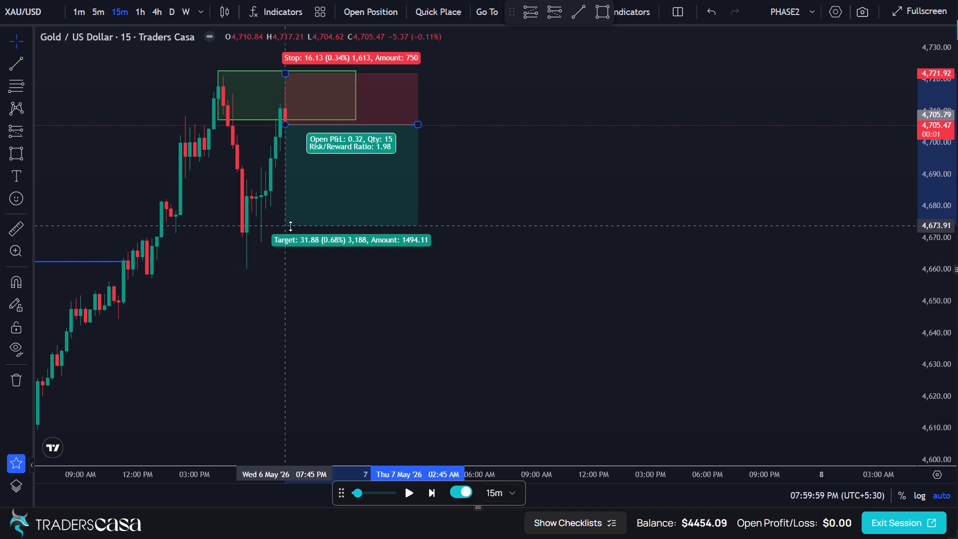
pyautogui.moveTo(290, 226); pyautogui.dragTo(290, 227)
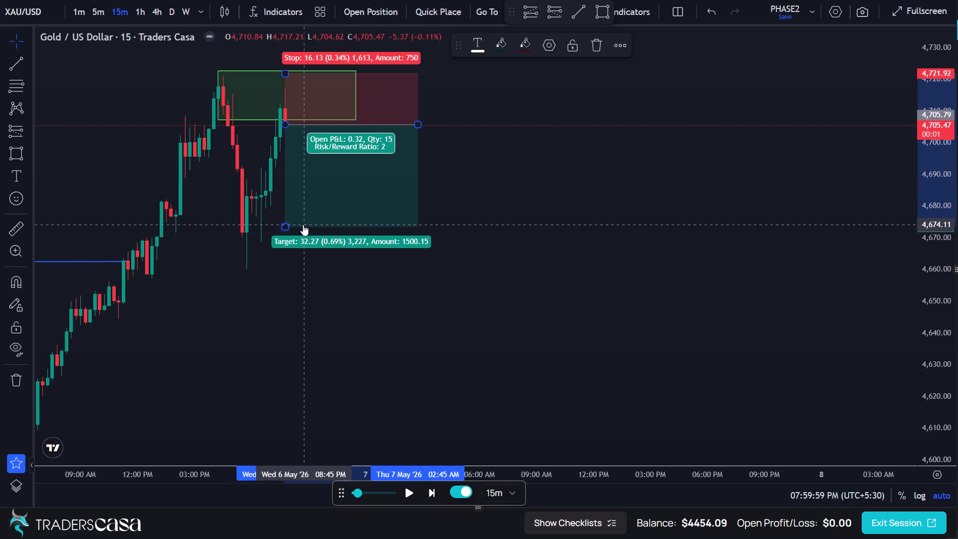
pyautogui.click(482, 172)
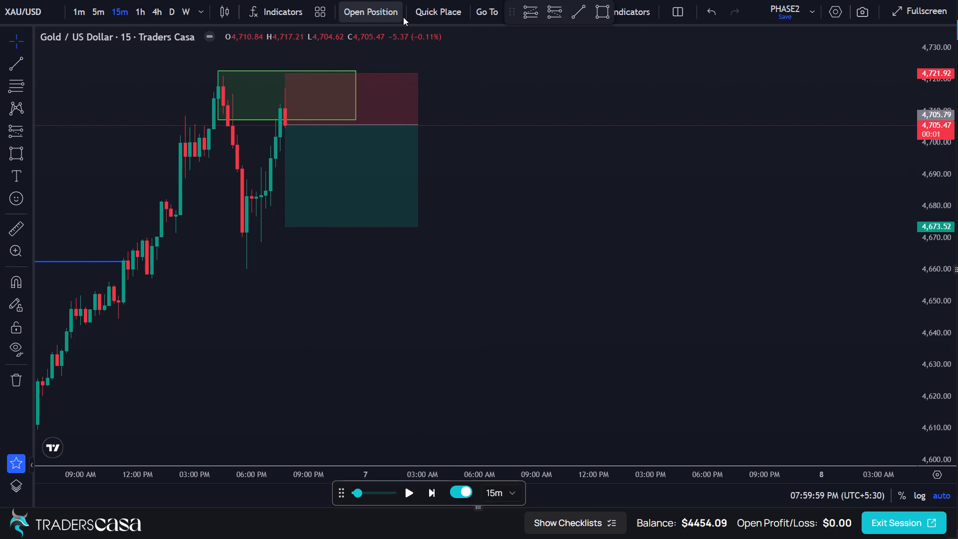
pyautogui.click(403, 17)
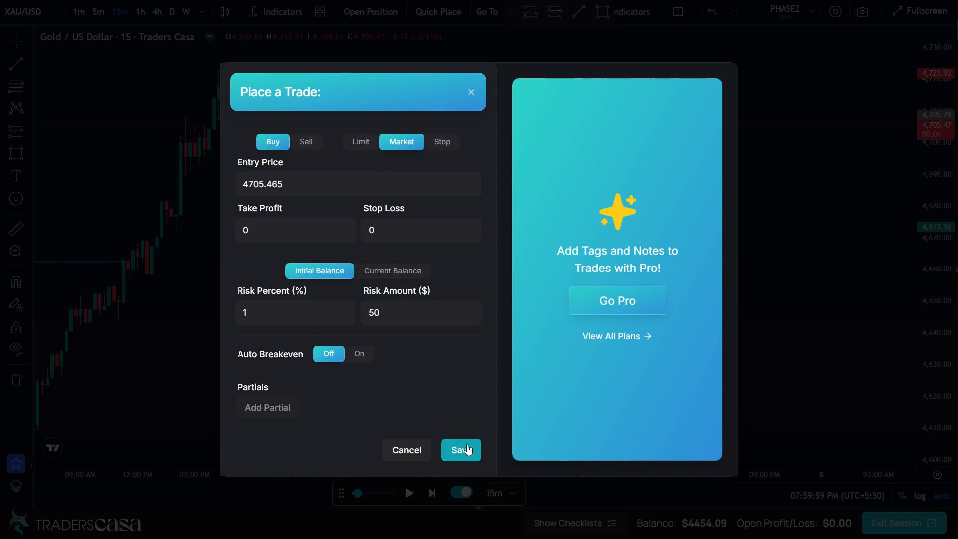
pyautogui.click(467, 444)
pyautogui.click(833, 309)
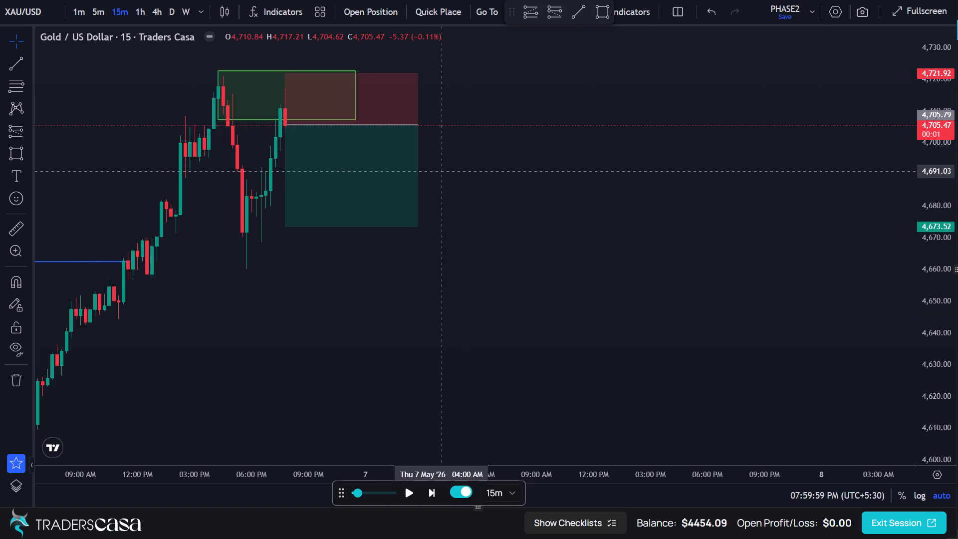
# Place a sell stop order from the short position drawing: entry 4705.2, take profit 4672.93, stop loss 4721.33, risking 1% of initial balance ($50).
pyautogui.click(400, 177)
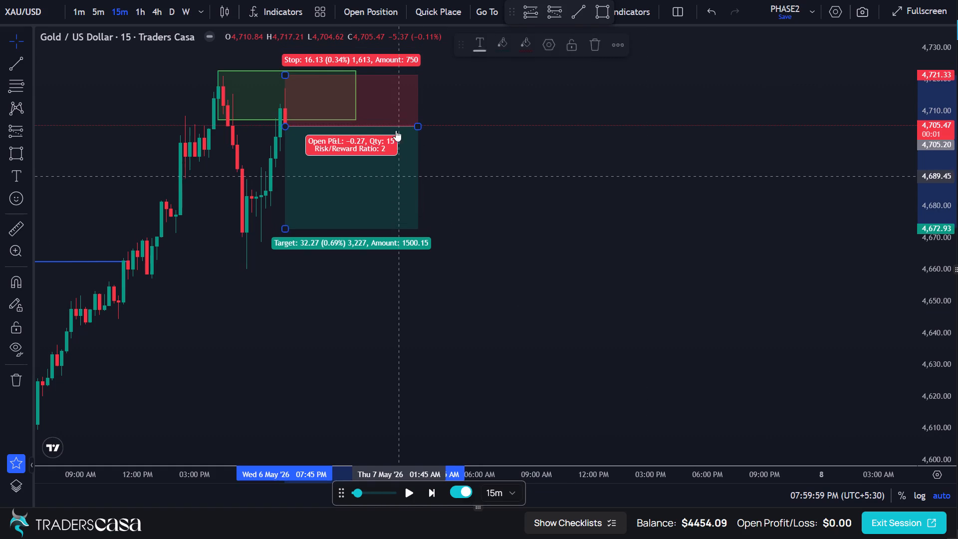
pyautogui.click(360, 11)
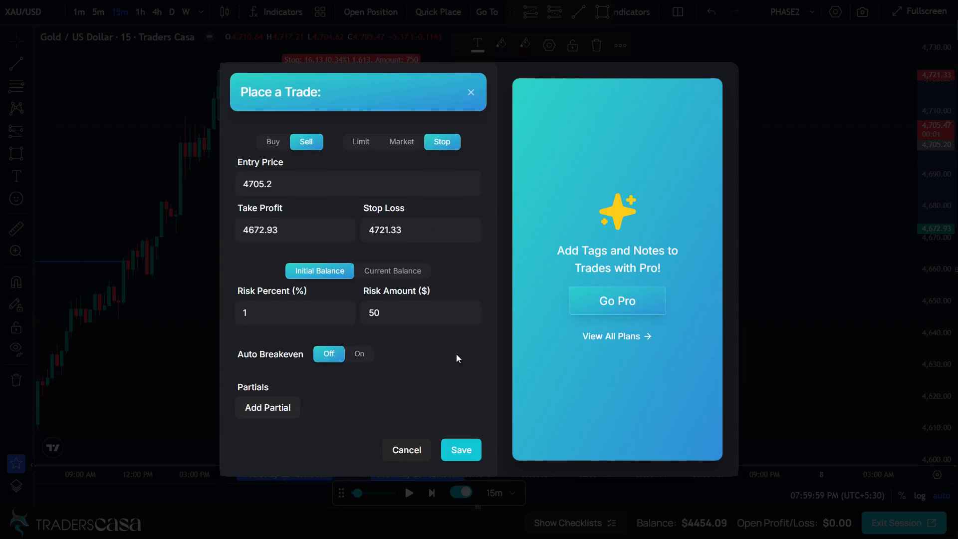
pyautogui.click(461, 445)
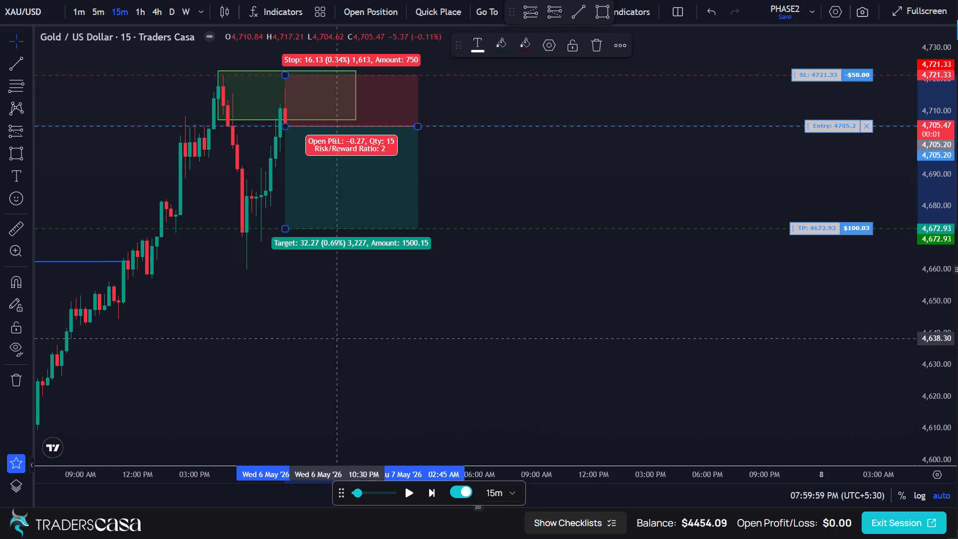
# Advance the 15-minute replay candle by candle to 12:44:59 PM on 7 May to play out the short trade.
pyautogui.click(428, 498)
pyautogui.click(428, 498)
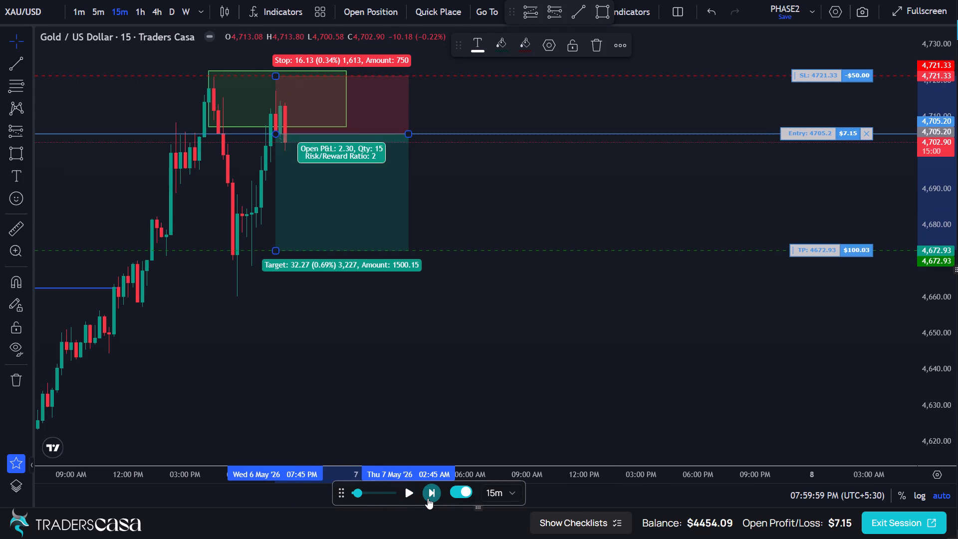
pyautogui.click(428, 498)
pyautogui.click(428, 494)
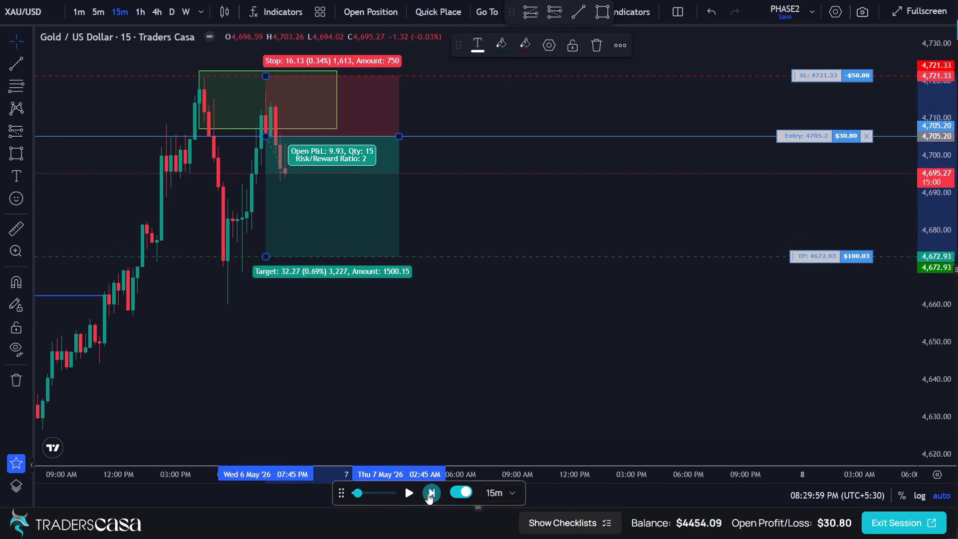
pyautogui.click(428, 494)
pyautogui.click(428, 494)
pyautogui.click(428, 494)
pyautogui.click(428, 494)
pyautogui.tripleClick(428, 494)
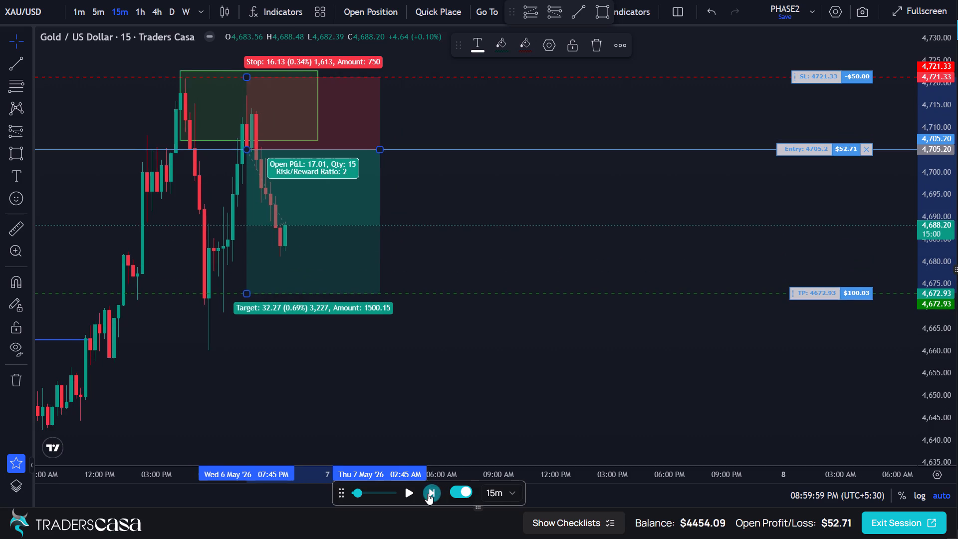
pyautogui.tripleClick(428, 494)
pyautogui.tripleClick(428, 494)
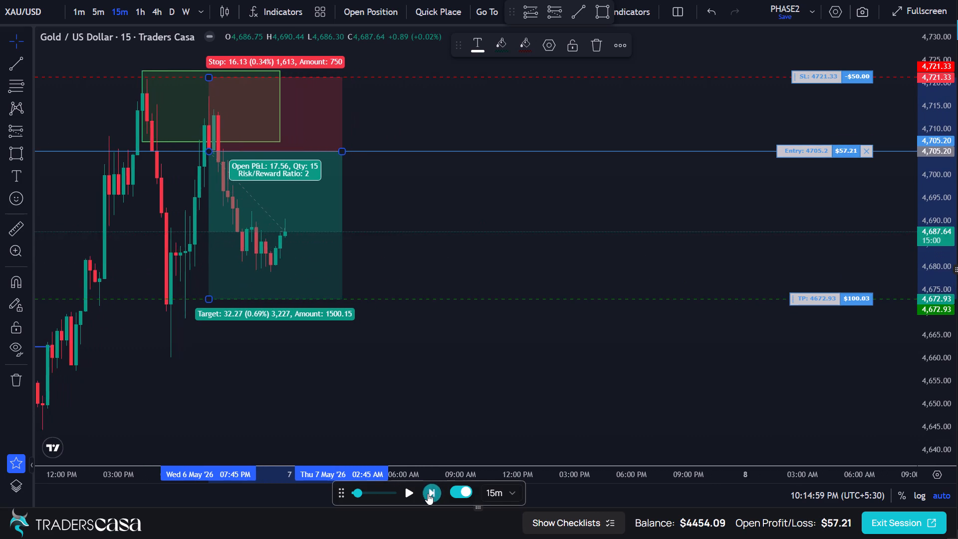
pyautogui.tripleClick(428, 494)
pyautogui.tripleClick(428, 494)
pyautogui.tripleClick(428, 494)
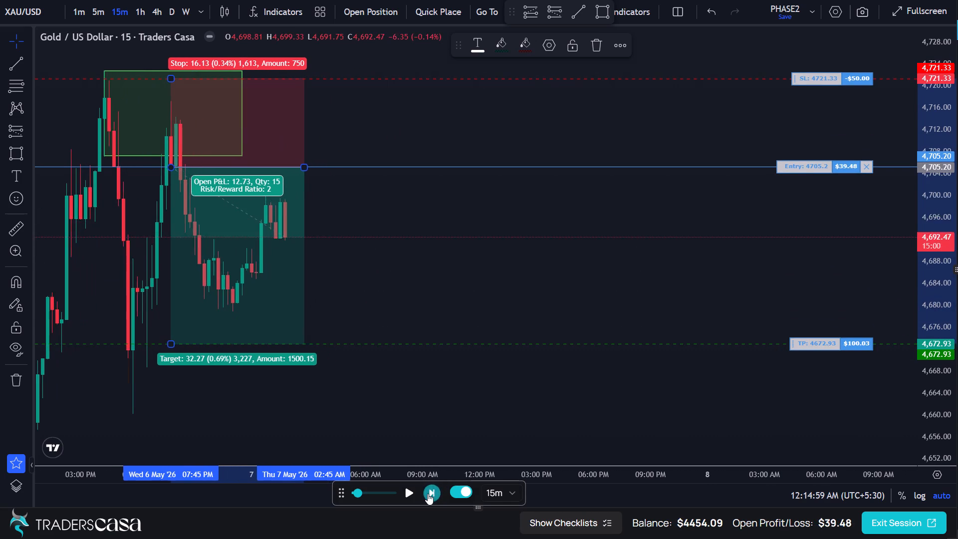
pyautogui.doubleClick(428, 494)
pyautogui.tripleClick(428, 494)
pyautogui.tripleClick(428, 494)
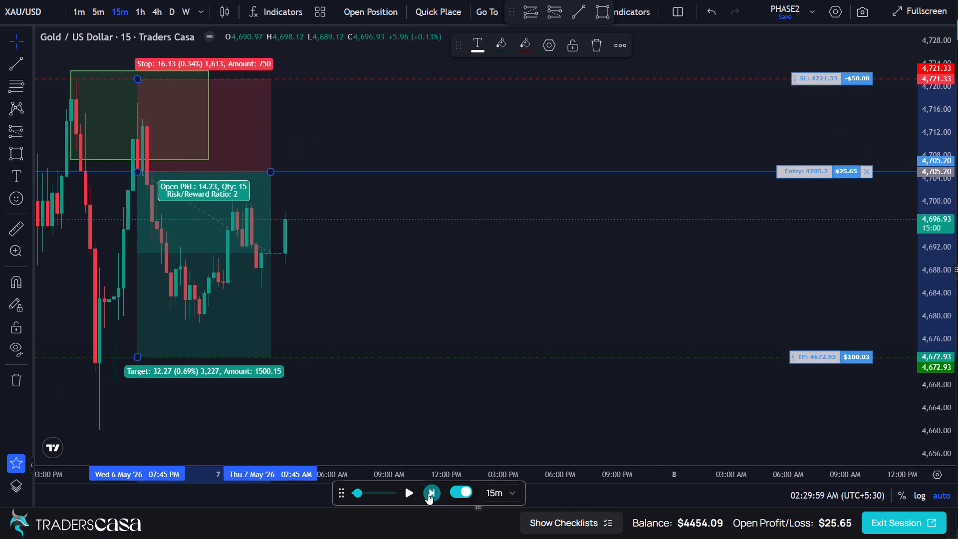
pyautogui.tripleClick(428, 494)
pyautogui.tripleClick(428, 494)
pyautogui.tripleClick(428, 494)
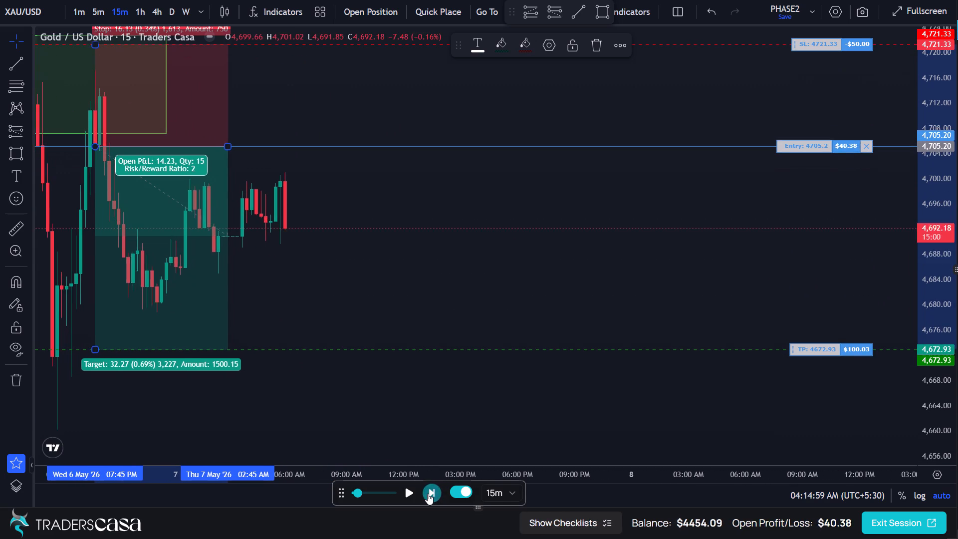
pyautogui.doubleClick(428, 494)
pyautogui.tripleClick(428, 494)
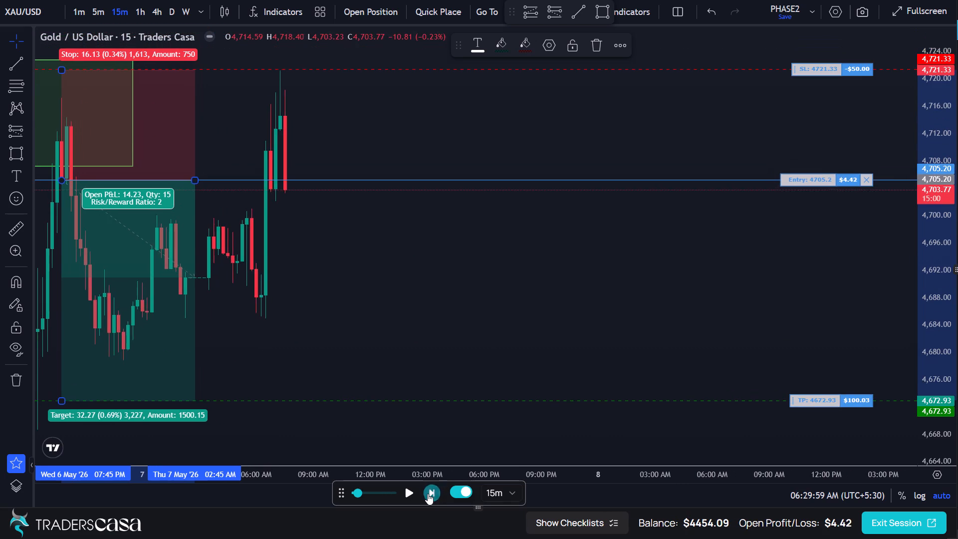
pyautogui.tripleClick(428, 494)
pyautogui.tripleClick(428, 494)
pyautogui.doubleClick(428, 494)
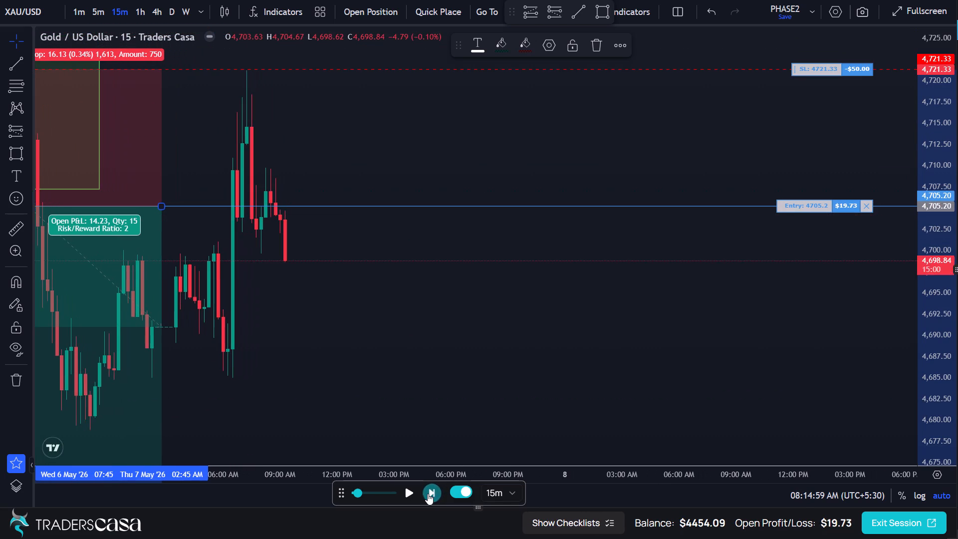
pyautogui.doubleClick(428, 494)
pyautogui.click(428, 494)
pyautogui.tripleClick(428, 494)
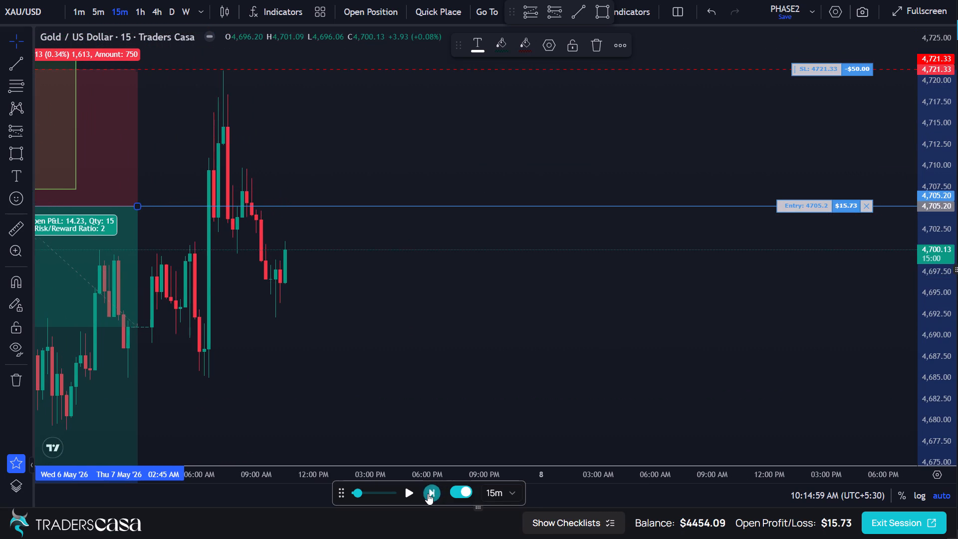
pyautogui.tripleClick(428, 494)
pyautogui.doubleClick(428, 494)
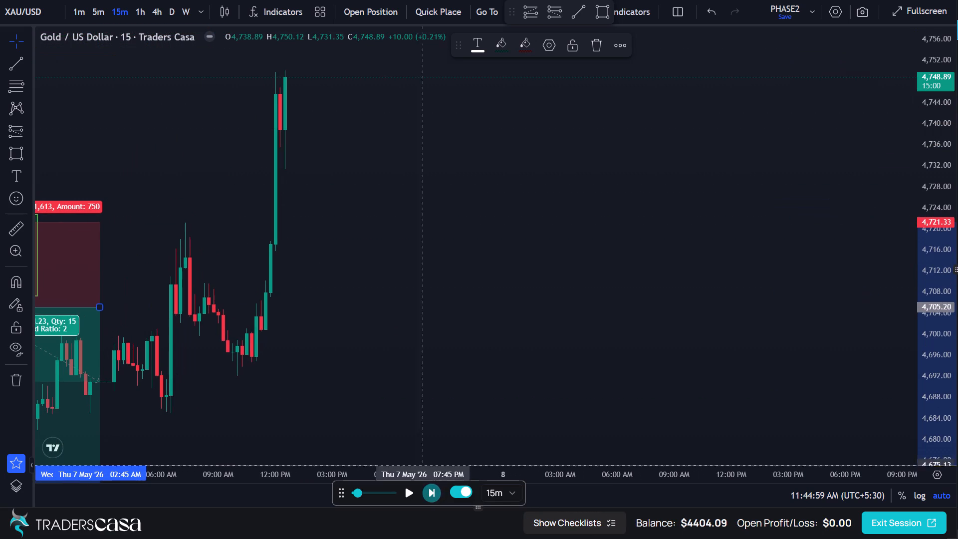
# Delete the short position drawing that starts at the 6 May 7:45 PM candle.
pyautogui.scroll(-5, 360, 318)
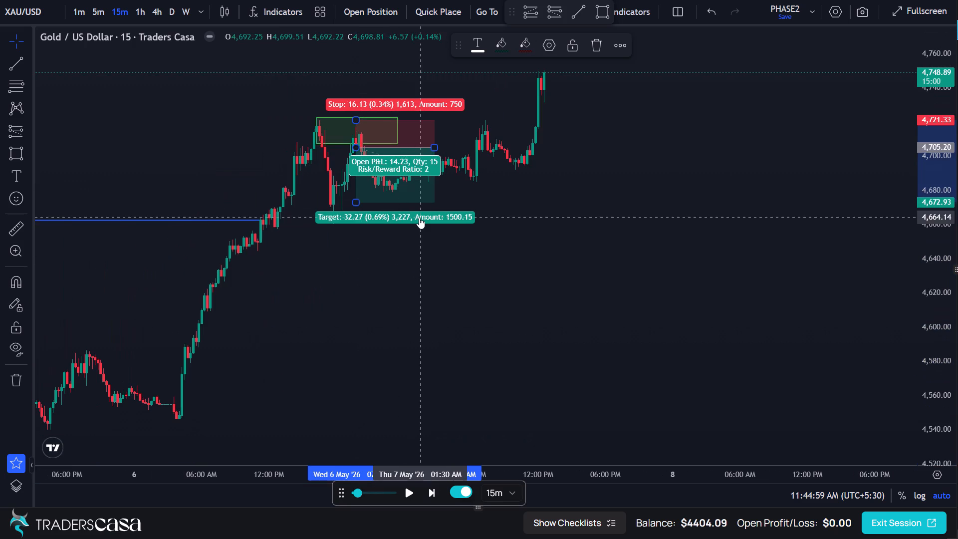
pyautogui.click(418, 197)
pyautogui.click(591, 51)
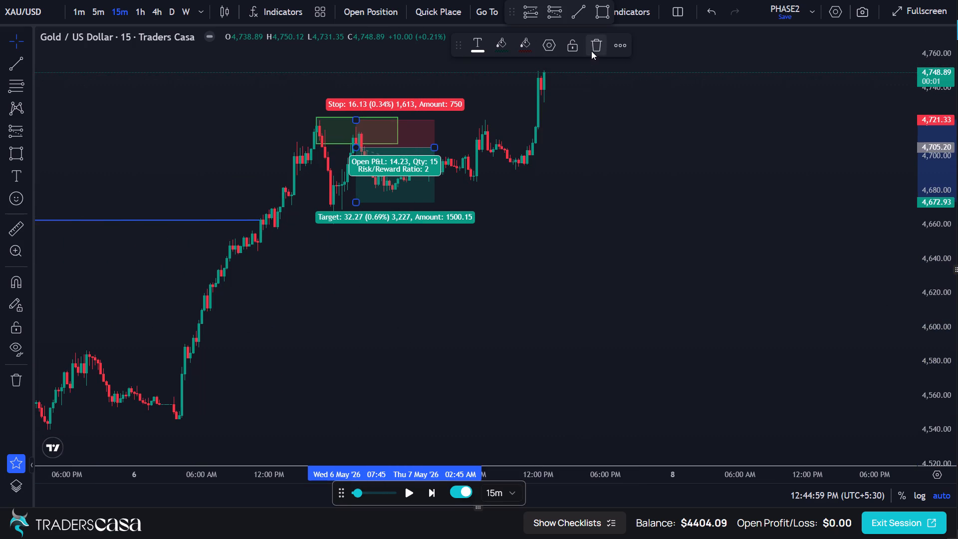
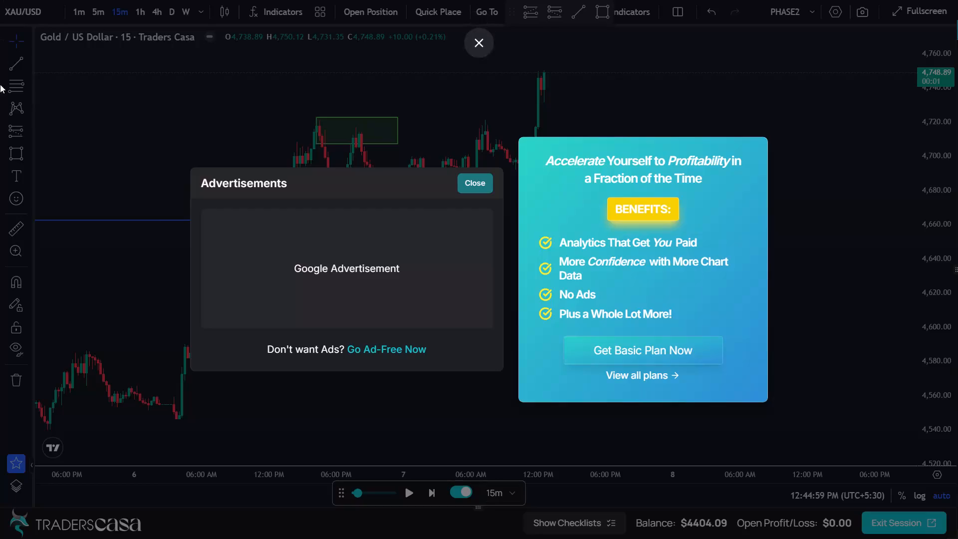
# Dismiss the advertisement overlay to get back to the 15-minute gold chart.
pyautogui.click(480, 185)
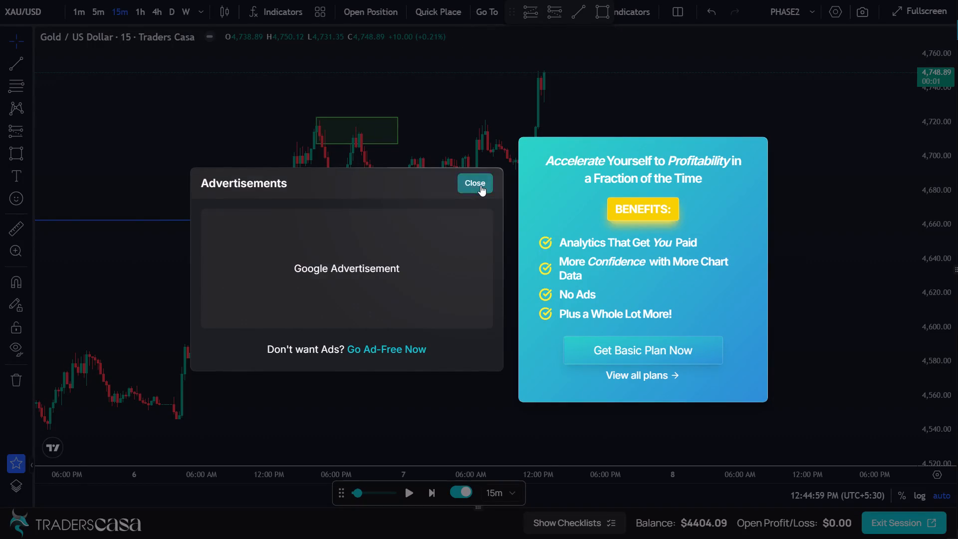
pyautogui.moveTo(596, 222); pyautogui.dragTo(582, 307)
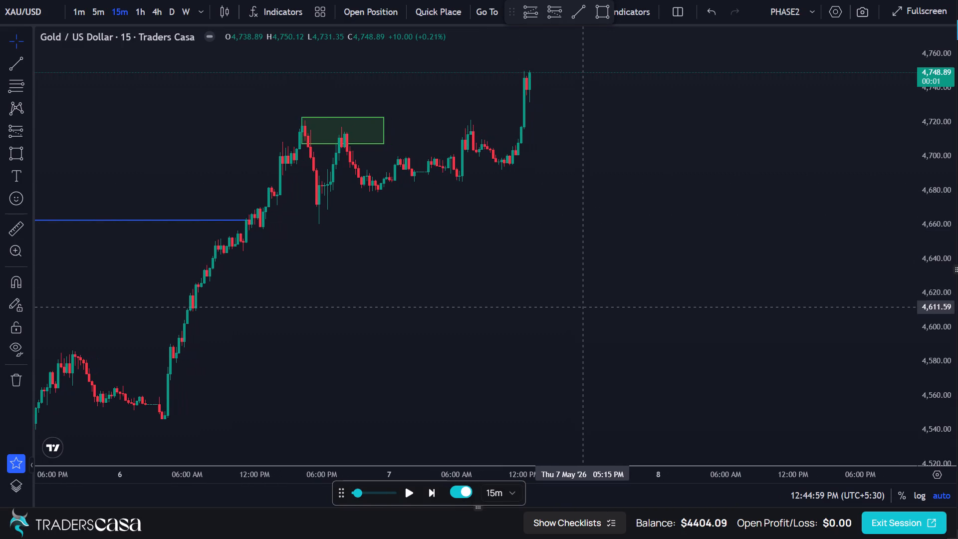
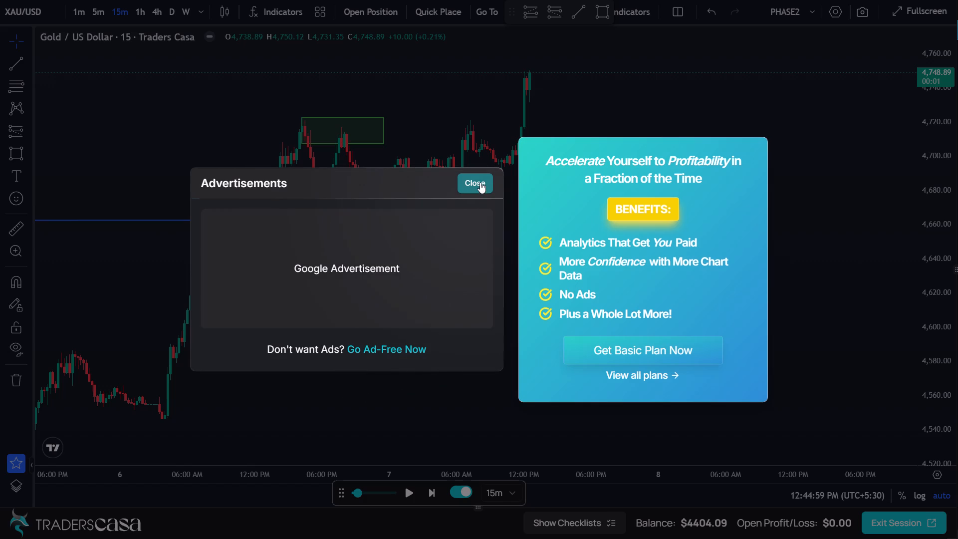
# Dismiss the advertisement overlay covering the 15-minute gold chart.
pyautogui.click(480, 182)
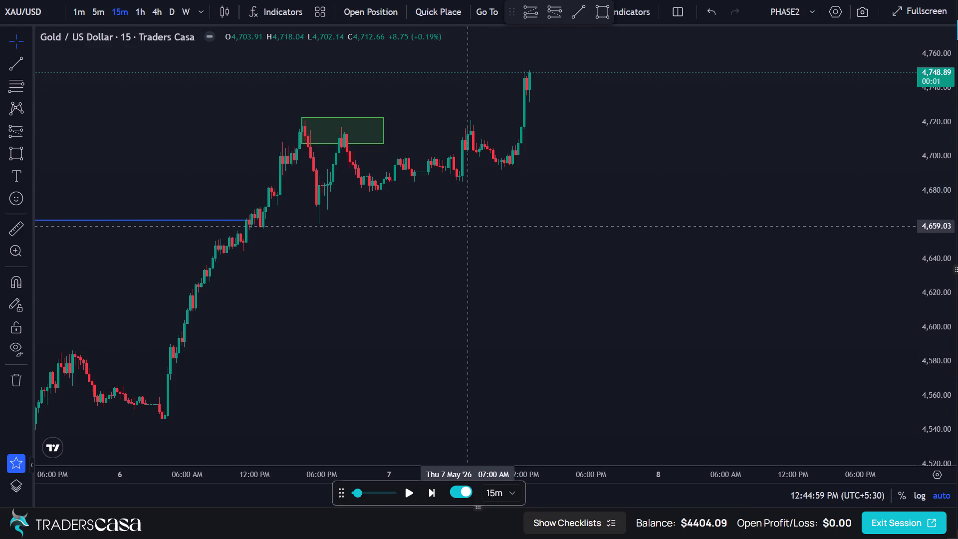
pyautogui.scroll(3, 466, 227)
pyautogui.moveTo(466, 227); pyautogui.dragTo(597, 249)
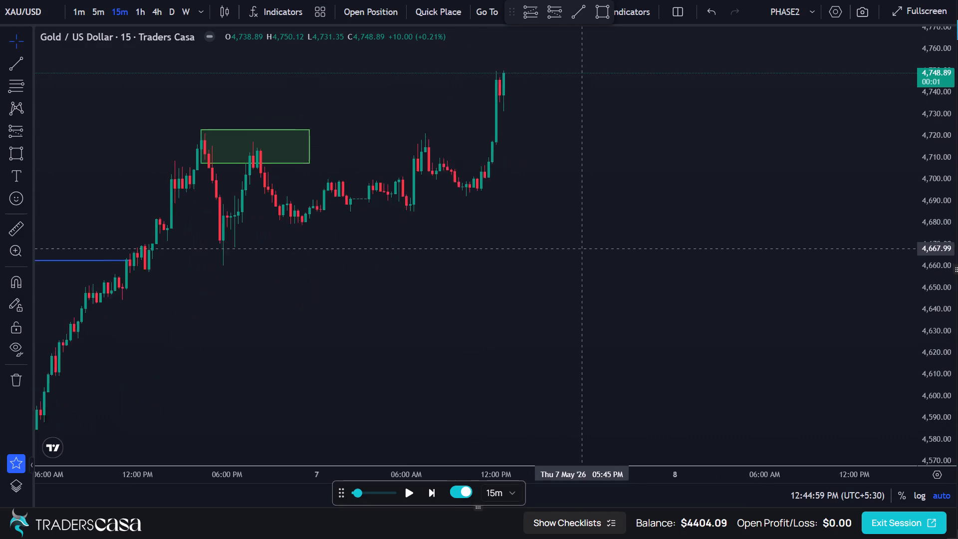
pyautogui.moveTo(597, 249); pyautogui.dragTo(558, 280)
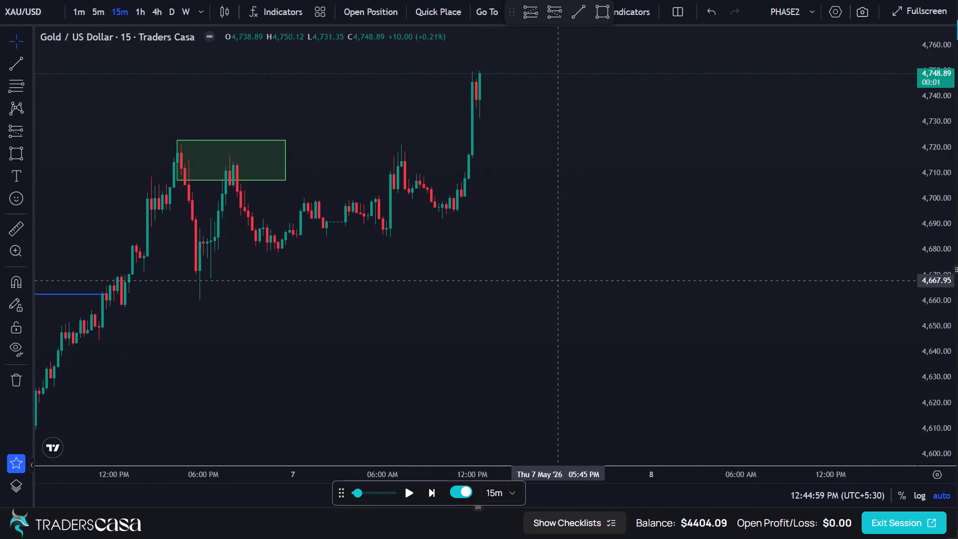
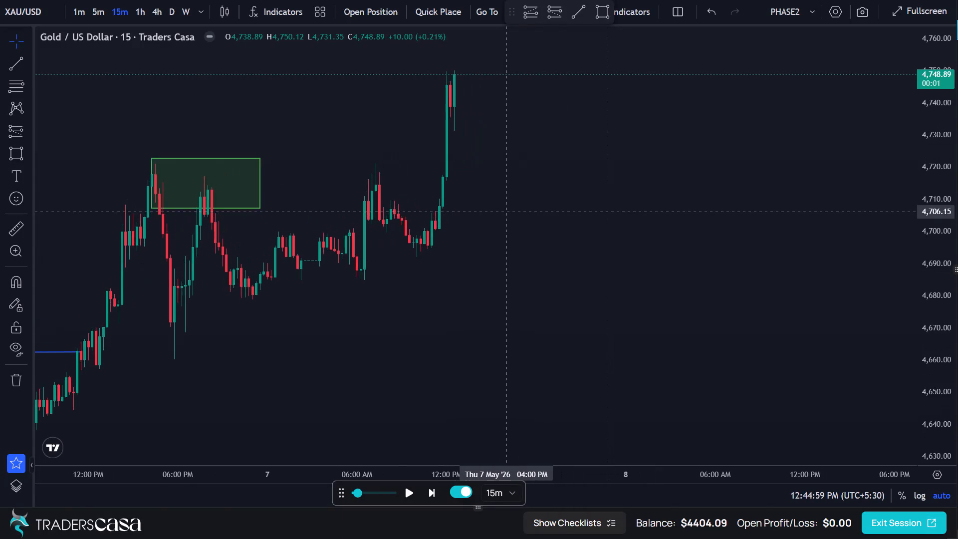
# Advance the 15-minute gold replay candle by candle to 01:59:59 PM.
pyautogui.scroll(3, 507, 208)
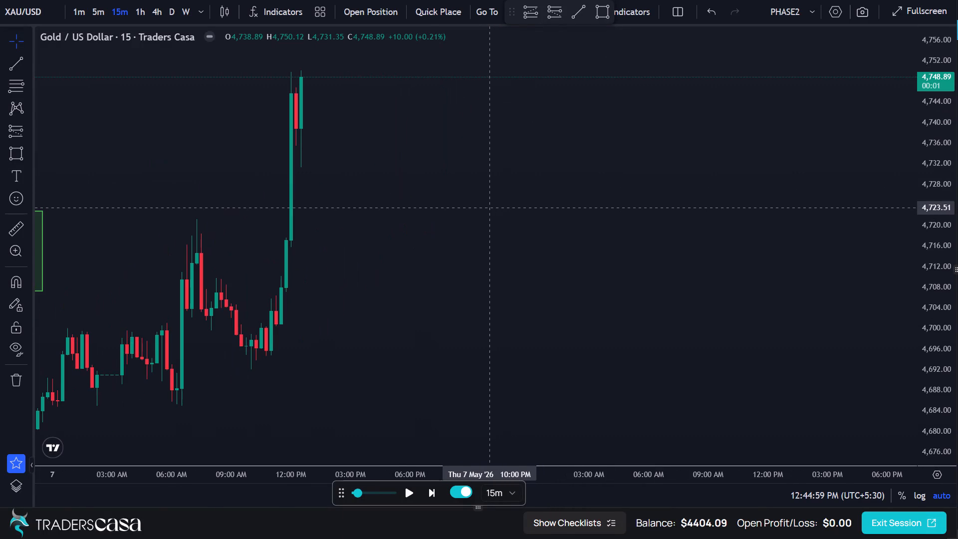
pyautogui.moveTo(373, 197); pyautogui.dragTo(621, 203)
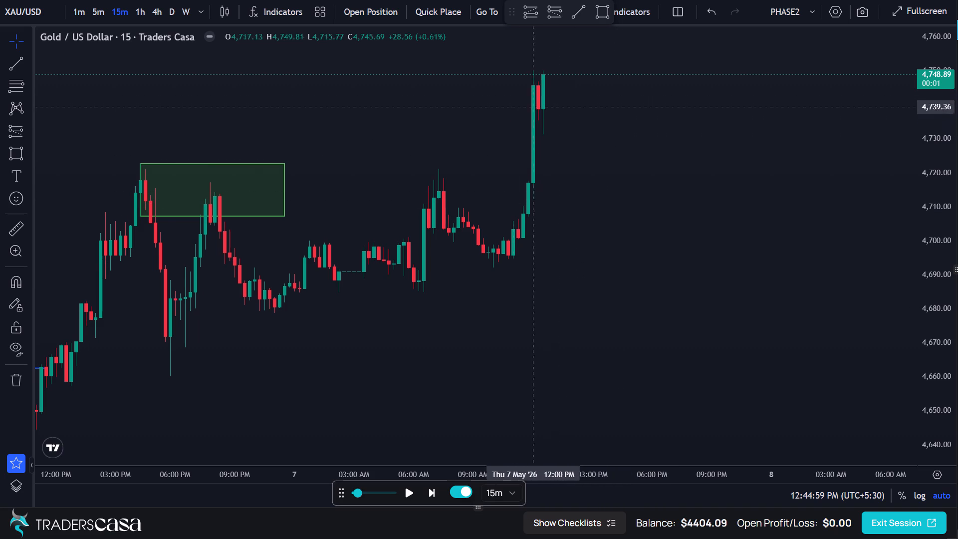
pyautogui.moveTo(420, 120); pyautogui.dragTo(649, 124)
pyautogui.click(642, 128)
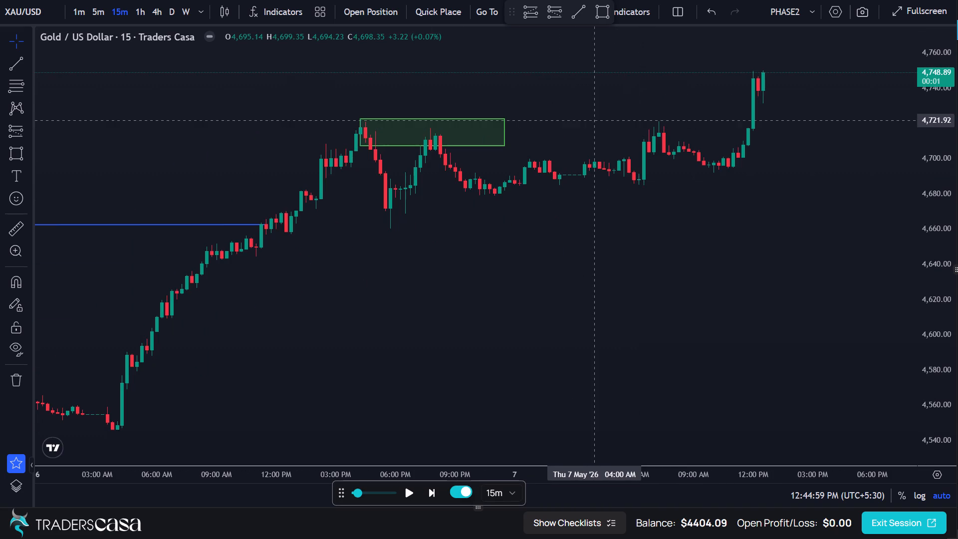
pyautogui.moveTo(594, 120); pyautogui.dragTo(403, 166)
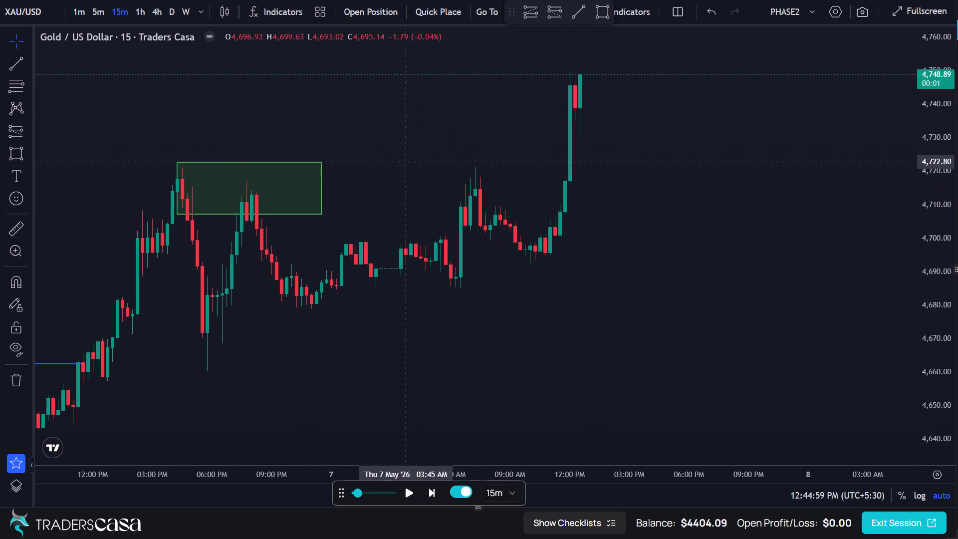
pyautogui.scroll(1, 528, 141)
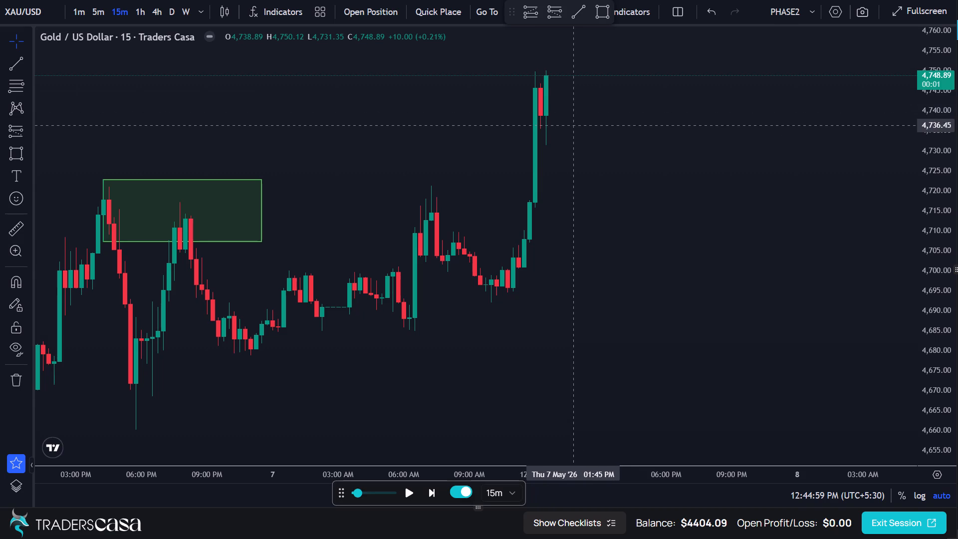
pyautogui.click(429, 492)
pyautogui.click(428, 493)
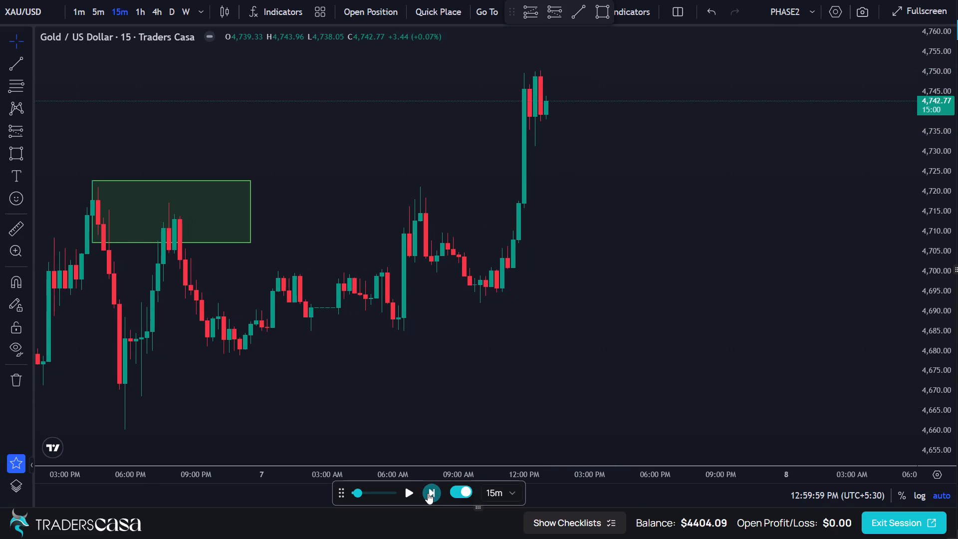
pyautogui.click(428, 493)
pyautogui.click(428, 493)
pyautogui.click(428, 493)
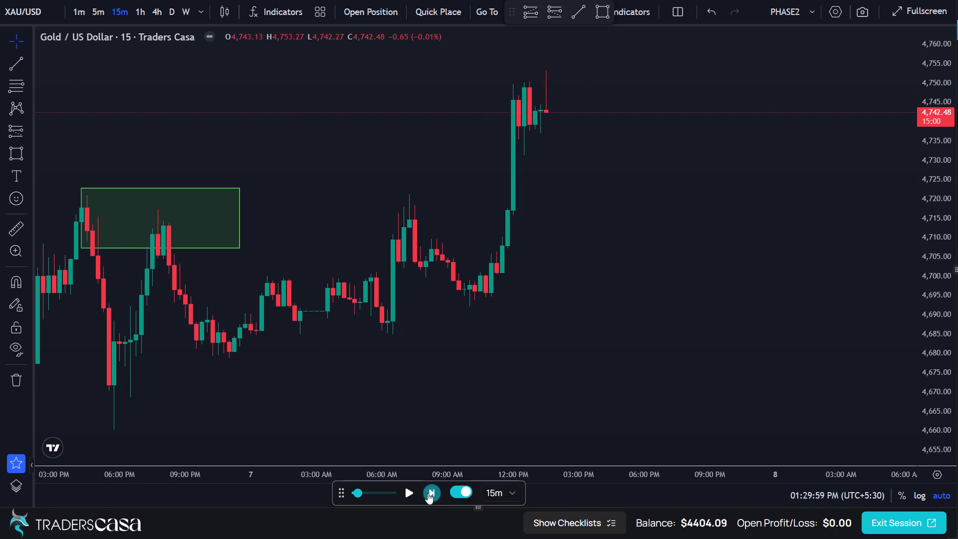
# On the 5-minute chart, draw a near-horizontal trend line at about 4,749.60 from the 12:45 PM candle to the next peak.
pyautogui.scroll(1, 543, 114)
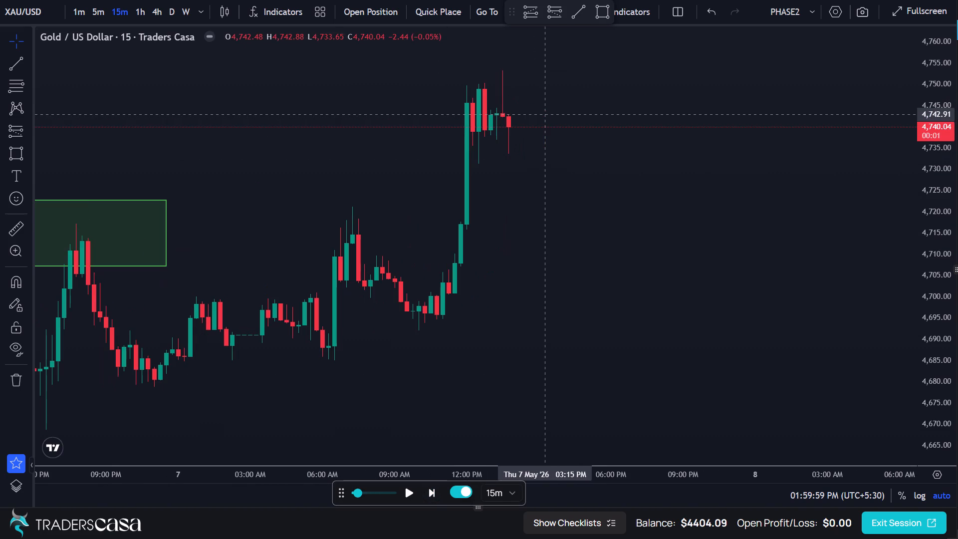
pyautogui.click(96, 8)
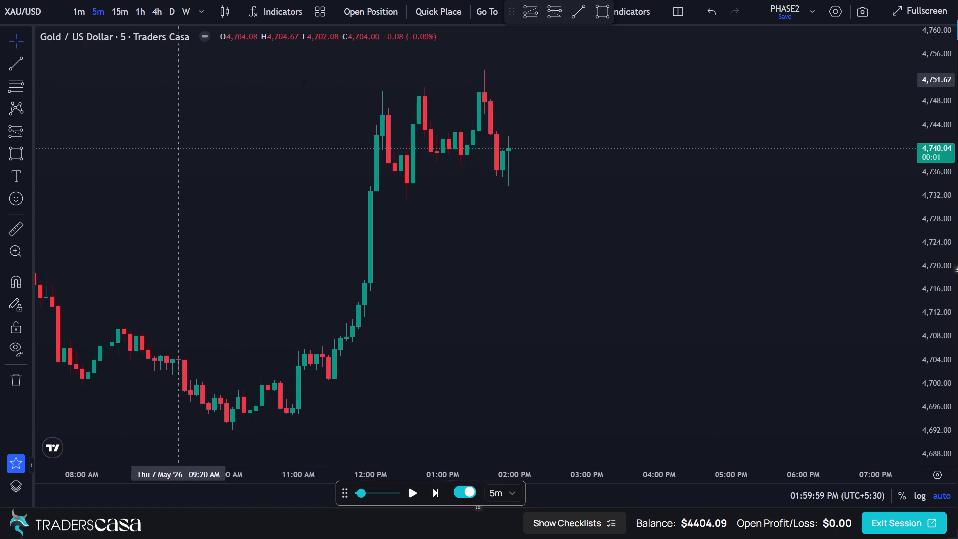
pyautogui.click(11, 61)
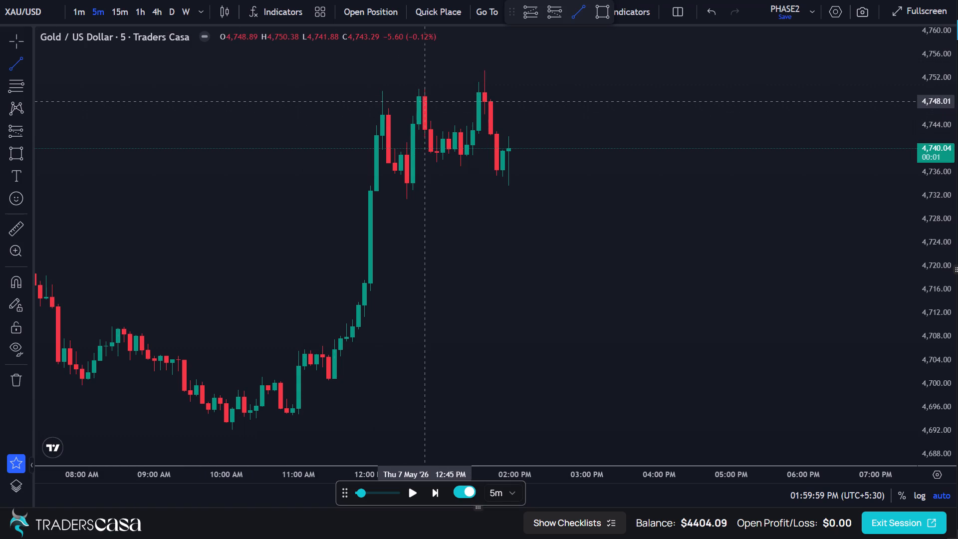
pyautogui.click(425, 92)
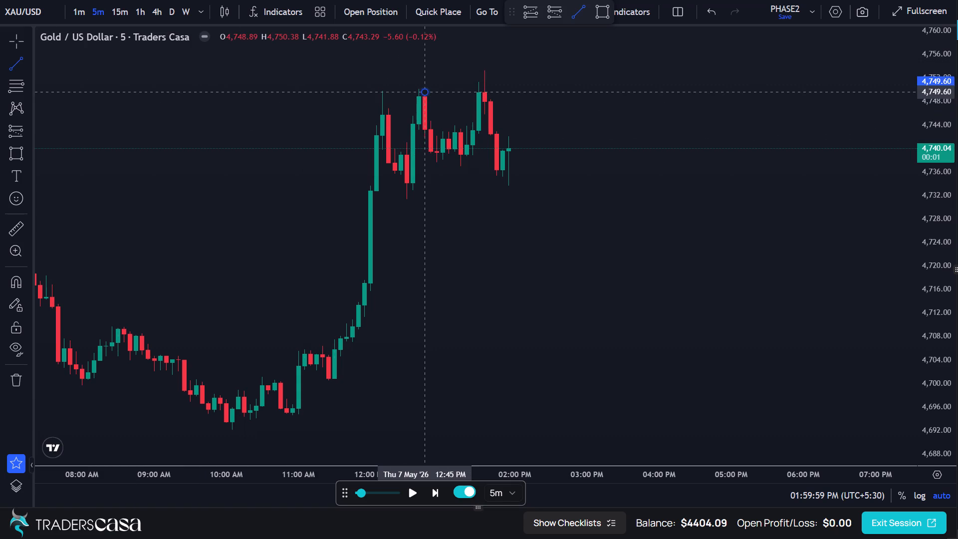
pyautogui.click(480, 93)
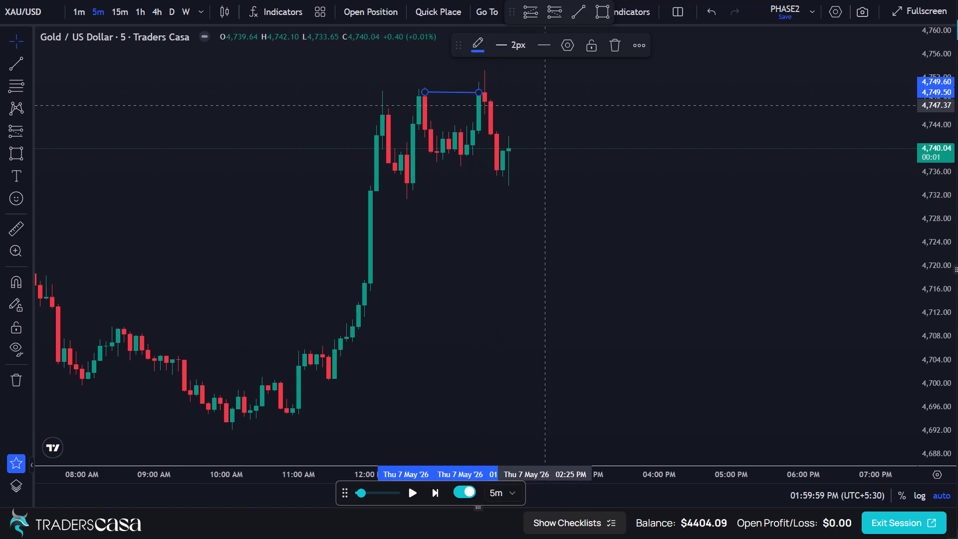
pyautogui.click(543, 105)
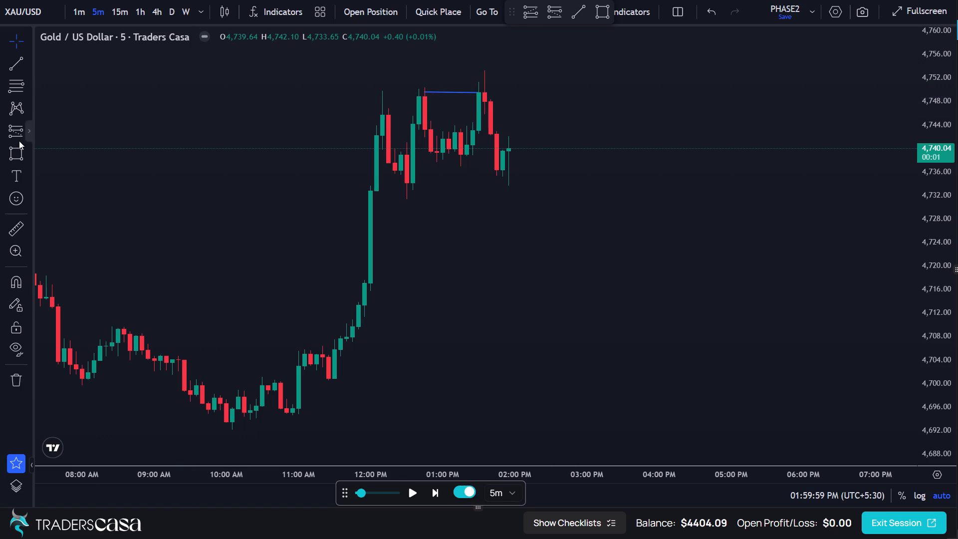
# Draw a short position at the 01:40 PM candle with entry 4,742.81, stop 4,754.06 and target 4,720.30.
pyautogui.click(16, 138)
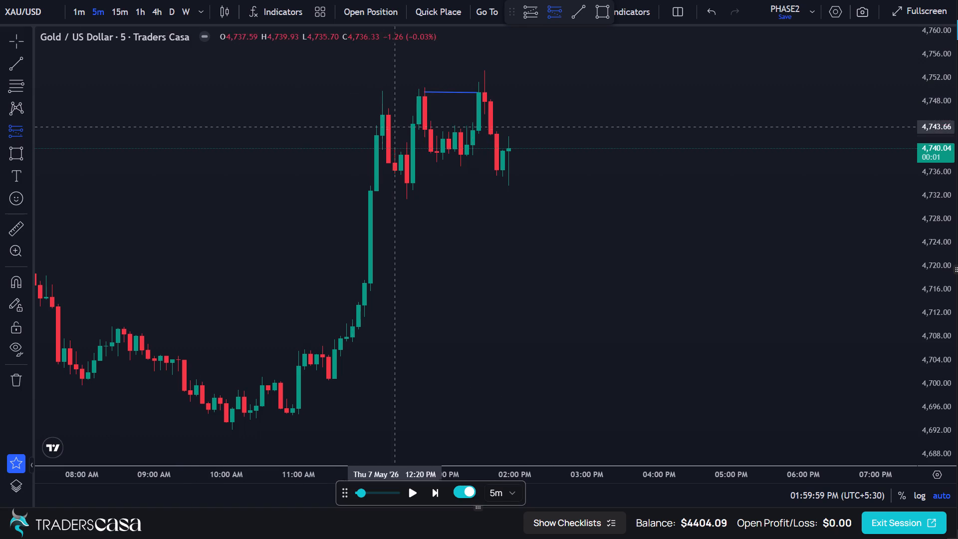
pyautogui.click(491, 132)
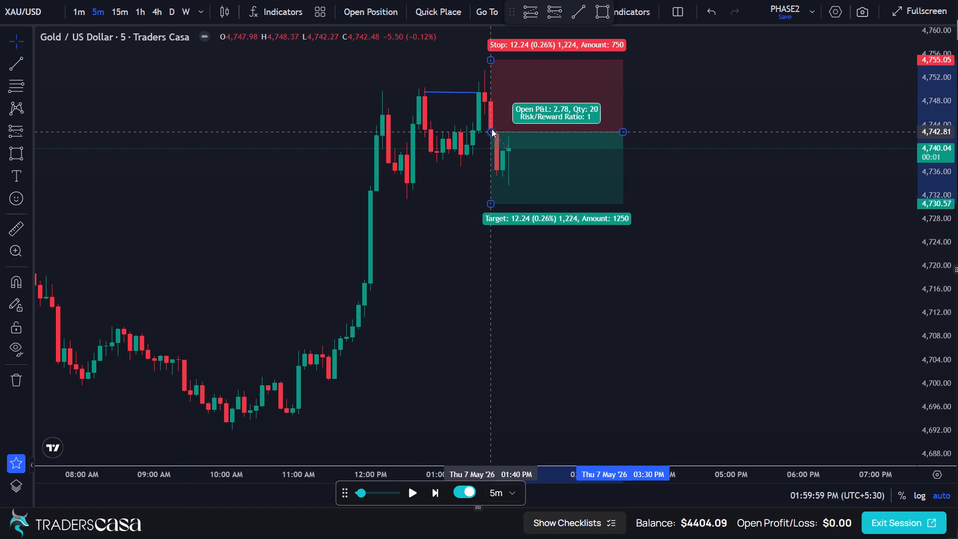
pyautogui.click(493, 62)
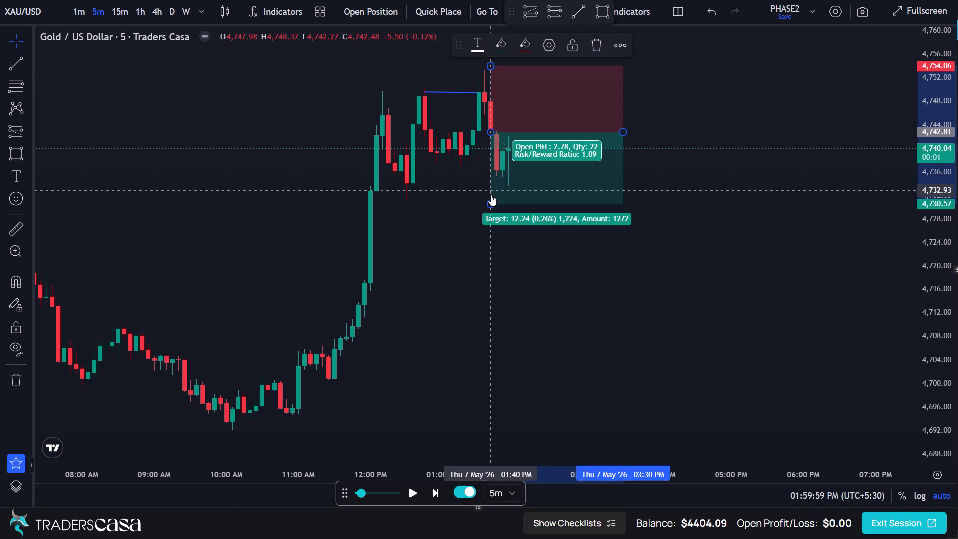
pyautogui.moveTo(491, 204); pyautogui.dragTo(485, 271)
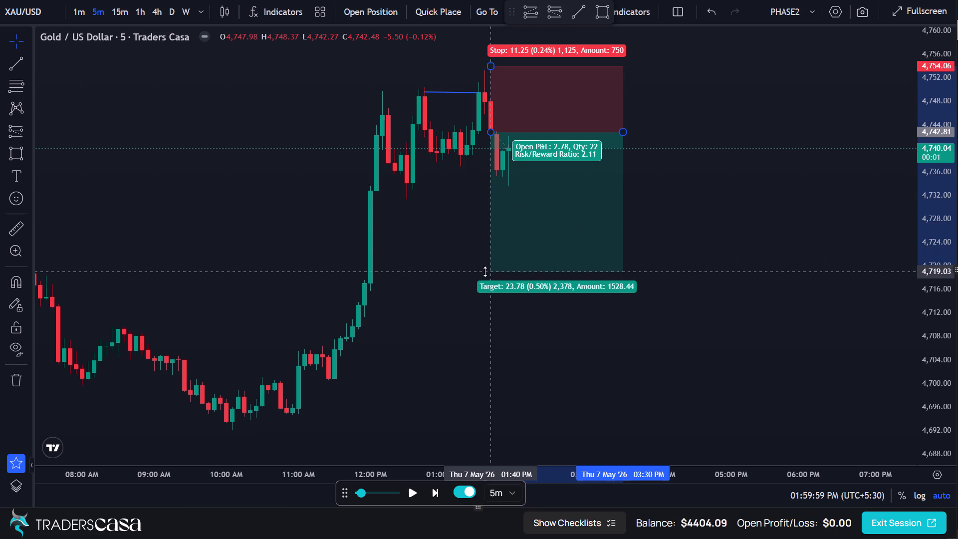
pyautogui.moveTo(485, 271); pyautogui.dragTo(490, 264)
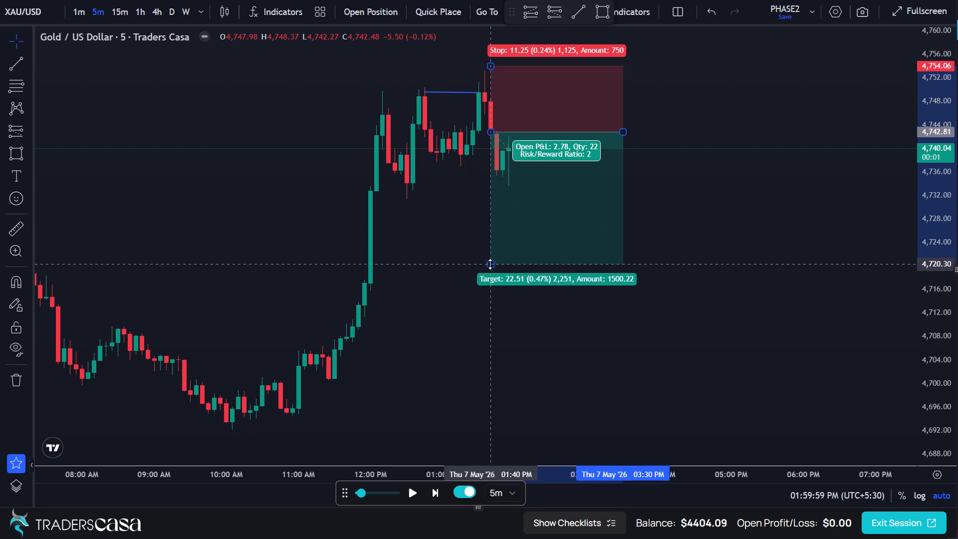
# Place the short order from the drawn position with entry 4742.81, stop loss 4754.06 and take profit 4720.3.
pyautogui.click(384, 9)
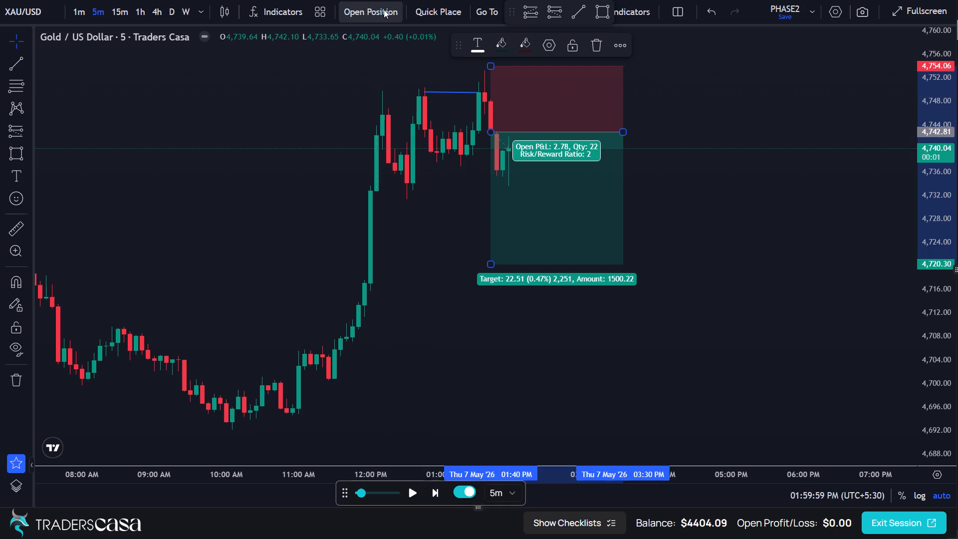
pyautogui.click(476, 441)
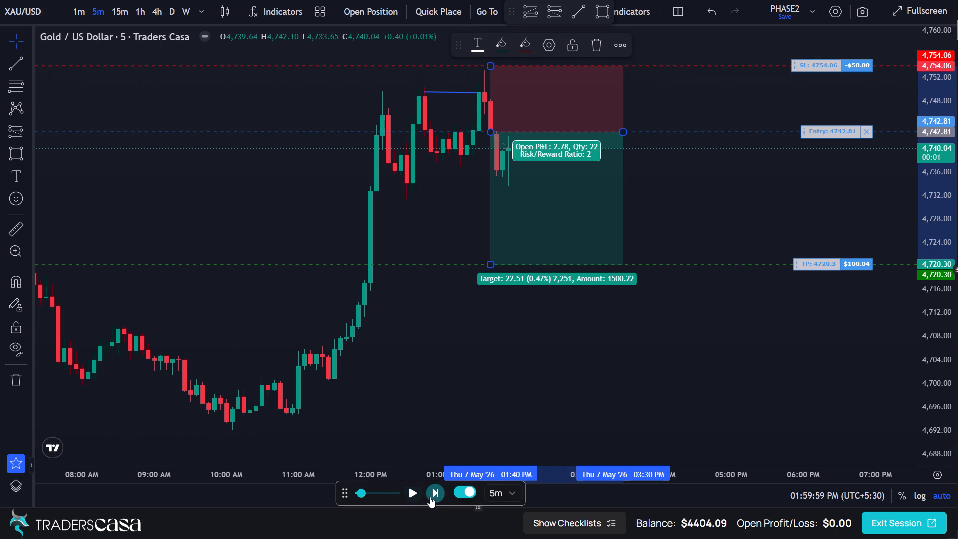
# Play out the short trade by advancing the 5-minute replay candle by candle to 07:14:59 PM.
pyautogui.click(430, 497)
pyautogui.click(431, 497)
pyautogui.tripleClick(431, 497)
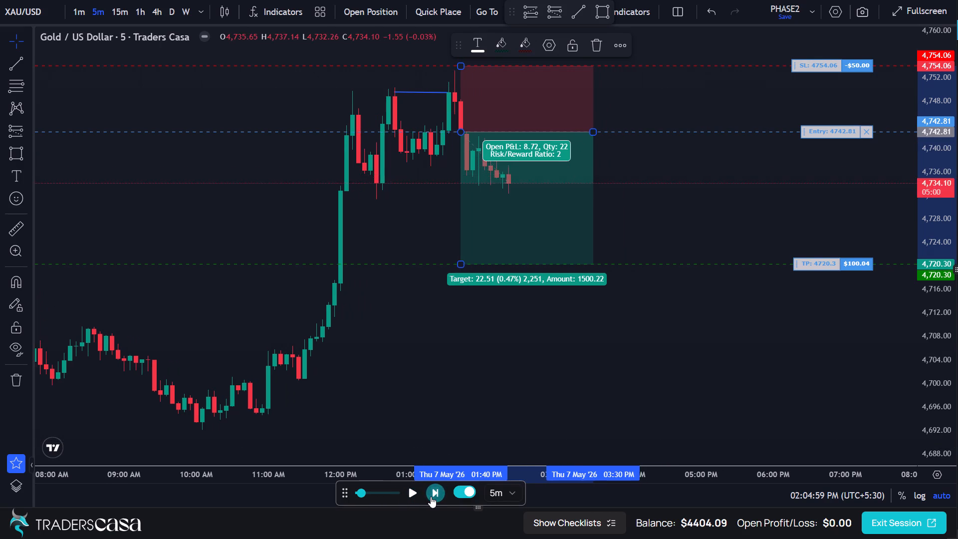
pyautogui.tripleClick(431, 497)
pyautogui.tripleClick(431, 497)
pyautogui.tripleClick(431, 497)
pyautogui.tripleClick(431, 497)
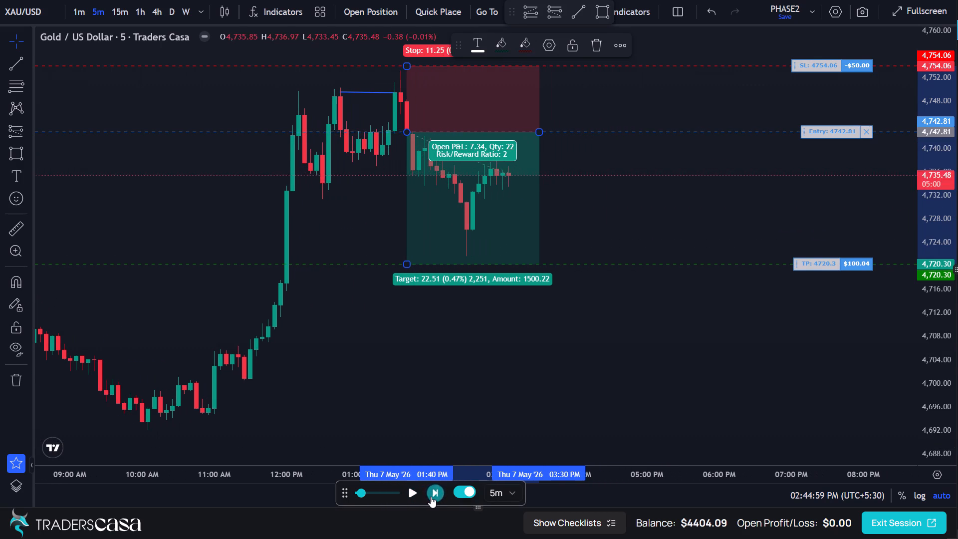
pyautogui.tripleClick(431, 497)
pyautogui.tripleClick(431, 497)
pyautogui.tripleClick(431, 497)
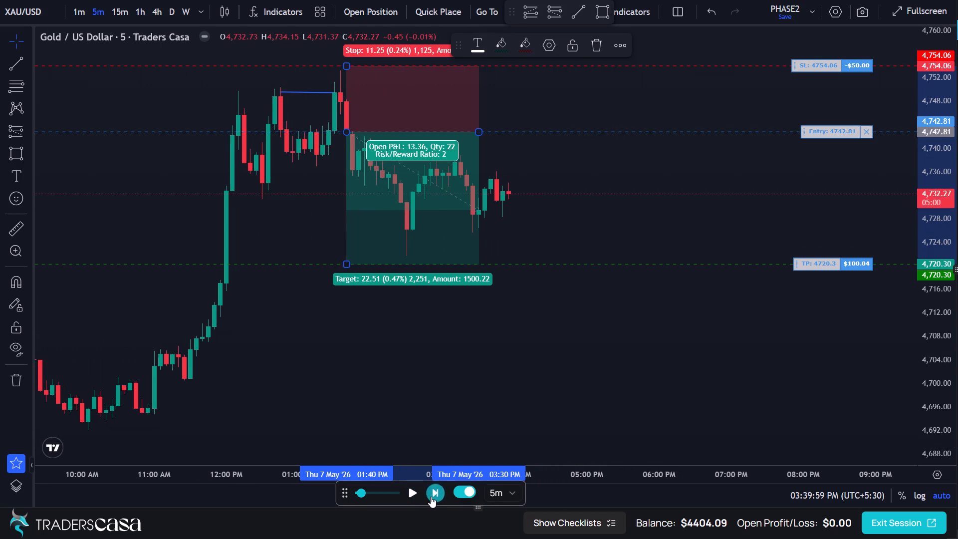
pyautogui.tripleClick(431, 497)
pyautogui.tripleClick(431, 497)
pyautogui.tripleClick(431, 497)
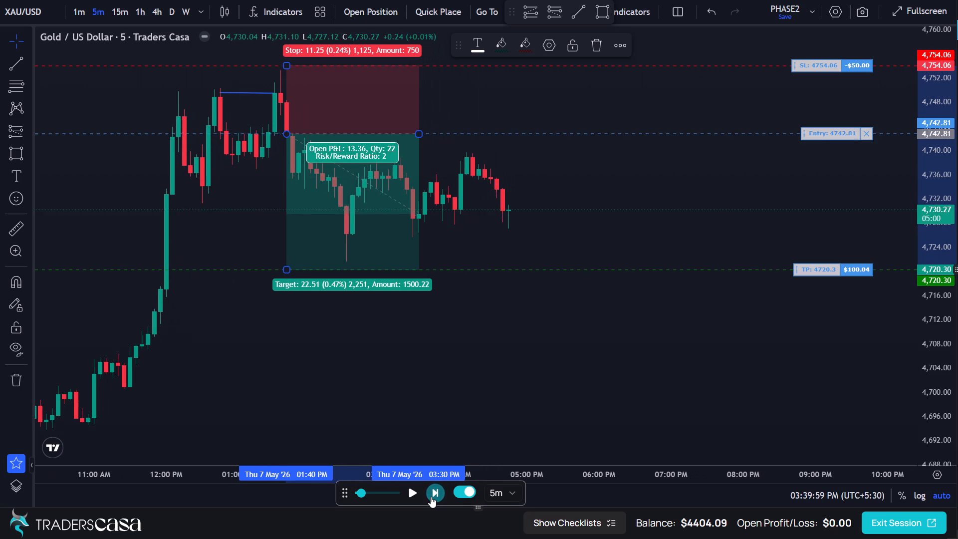
pyautogui.tripleClick(431, 497)
pyautogui.tripleClick(431, 497)
pyautogui.tripleClick(431, 497)
pyautogui.tripleClick(432, 497)
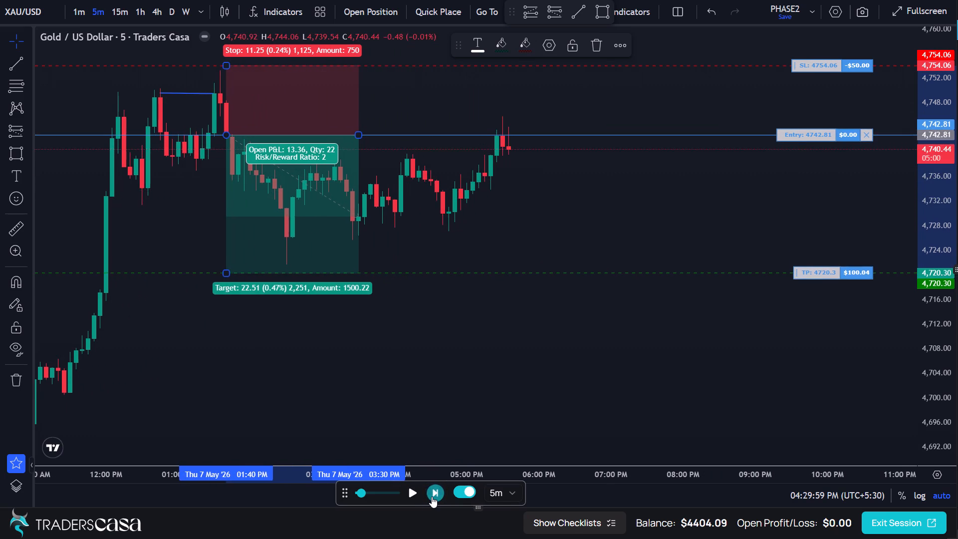
pyautogui.tripleClick(432, 497)
pyautogui.click(432, 497)
pyautogui.tripleClick(432, 497)
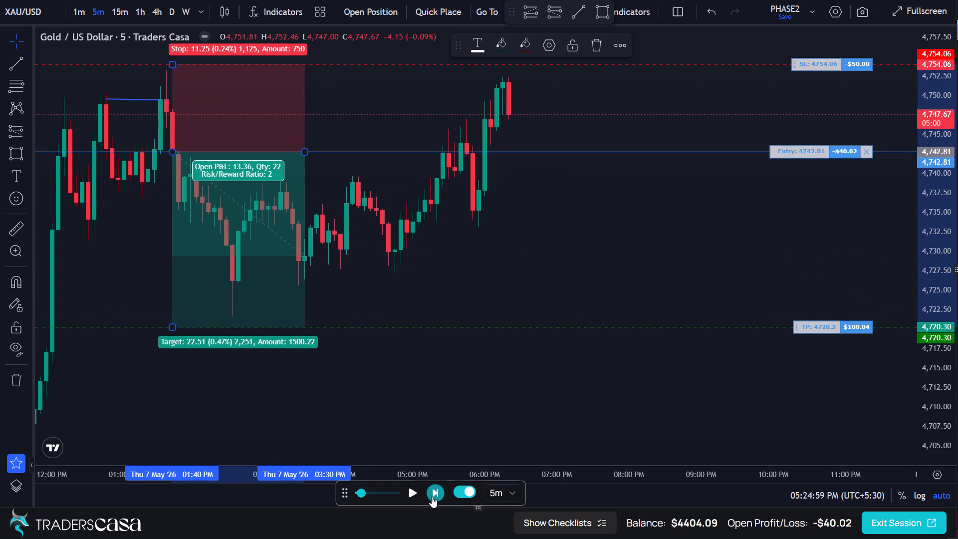
pyautogui.tripleClick(432, 497)
pyautogui.tripleClick(432, 497)
pyautogui.tripleClick(432, 497)
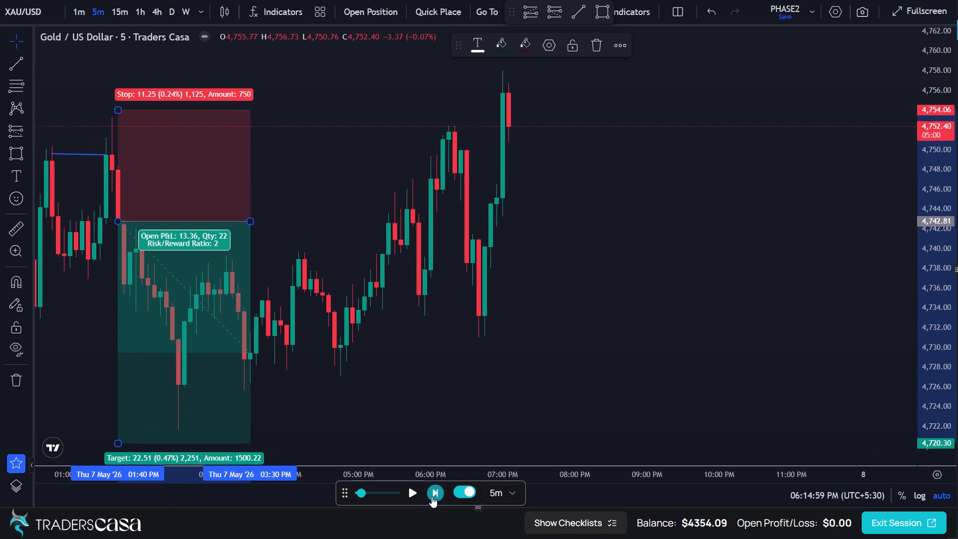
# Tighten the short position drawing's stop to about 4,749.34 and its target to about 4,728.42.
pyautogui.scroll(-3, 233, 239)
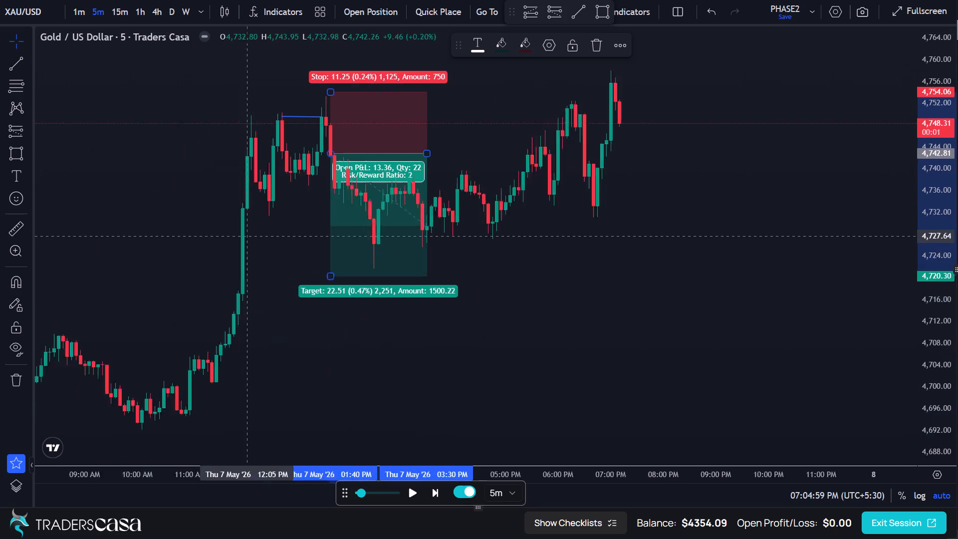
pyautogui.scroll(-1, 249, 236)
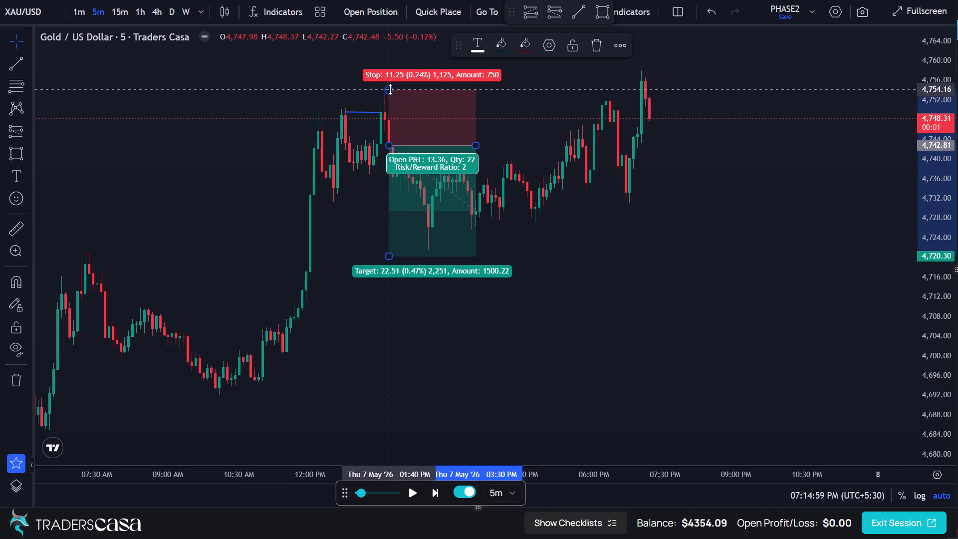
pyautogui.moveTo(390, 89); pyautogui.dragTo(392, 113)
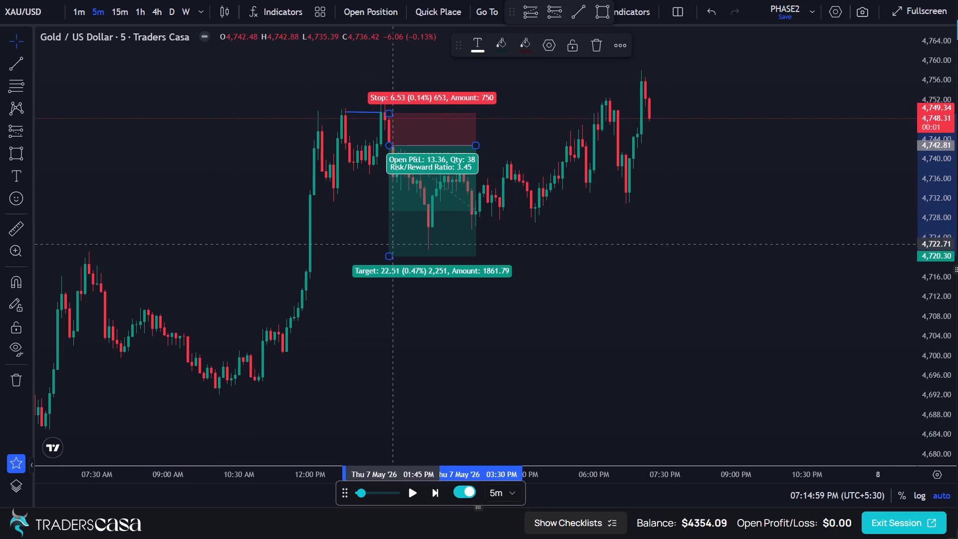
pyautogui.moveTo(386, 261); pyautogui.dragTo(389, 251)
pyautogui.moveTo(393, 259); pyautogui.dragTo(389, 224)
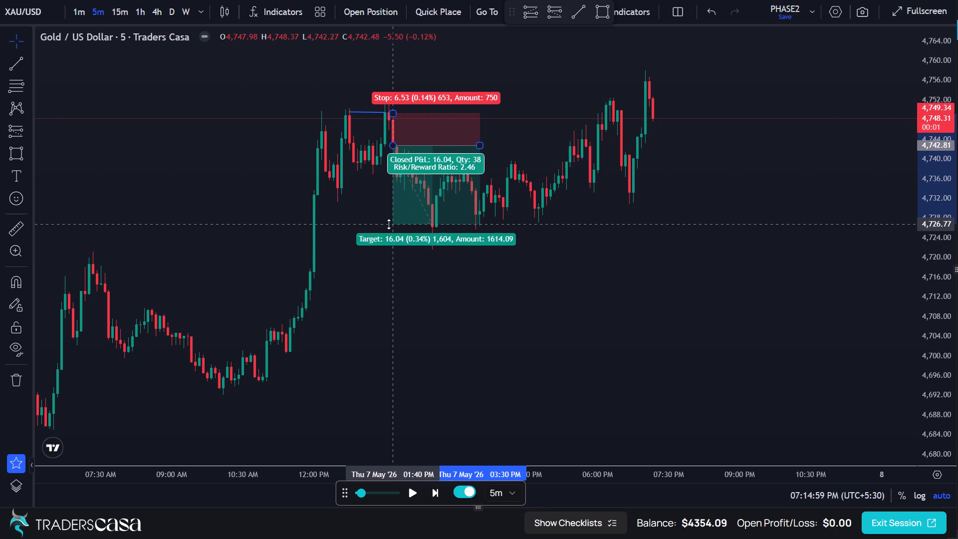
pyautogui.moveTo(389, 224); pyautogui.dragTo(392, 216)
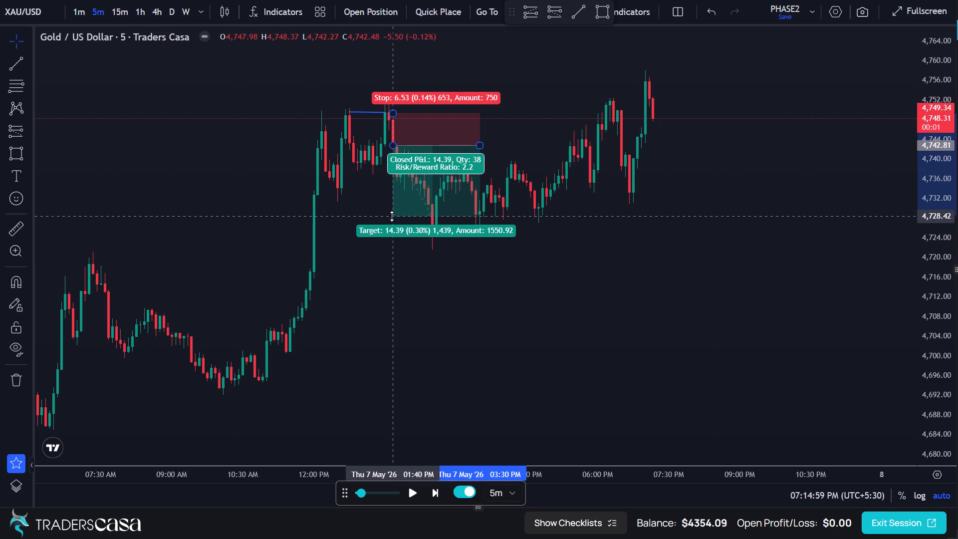
# Delete the short position drawing of the finished trade.
pyautogui.click(600, 46)
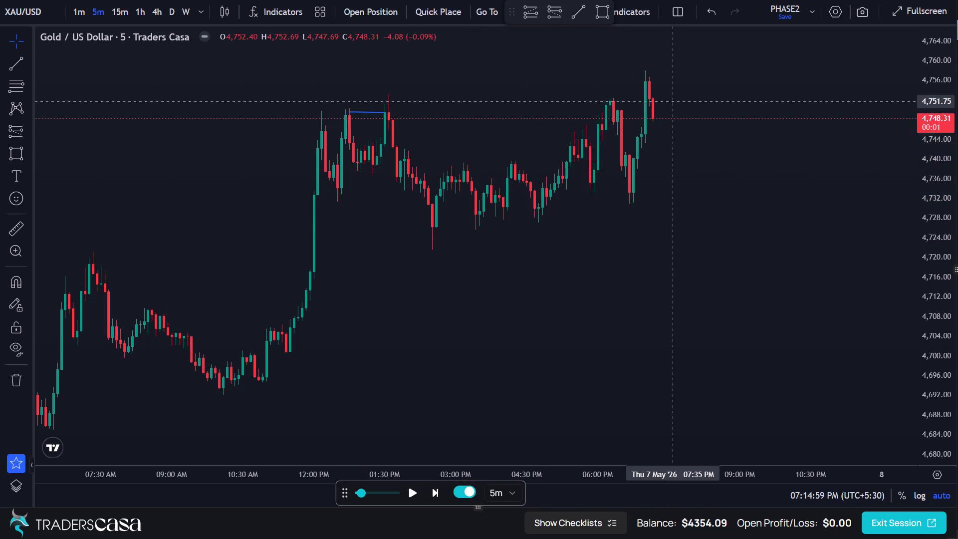
# Draw a short position from the 07:05 PM candle with entry about 4,752.03 and its stop tightened to about 4,759.62.
pyautogui.scroll(3, 671, 102)
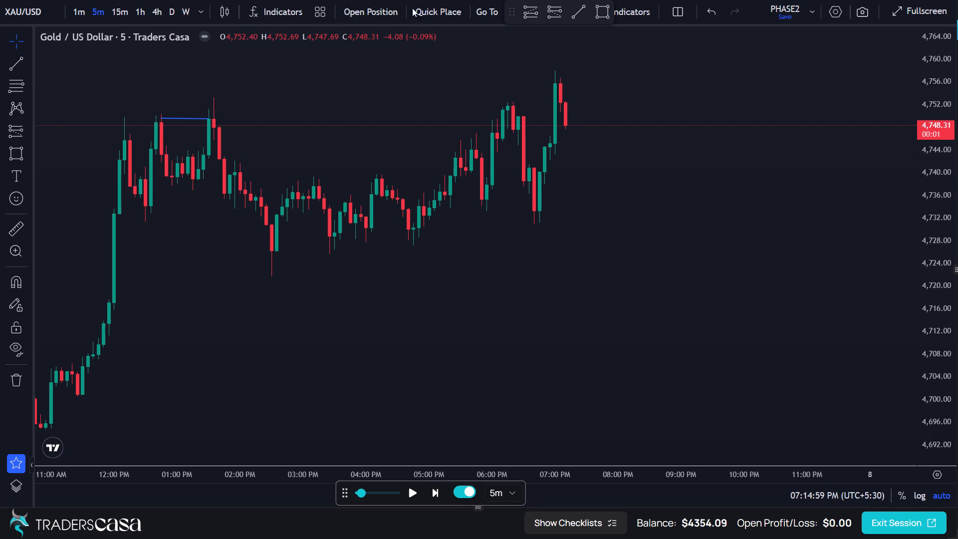
pyautogui.click(550, 15)
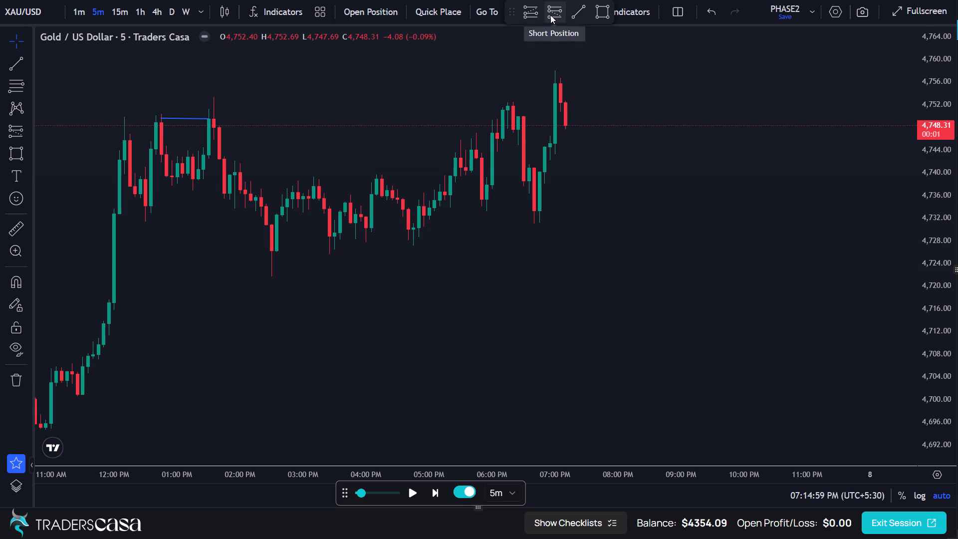
pyautogui.click(562, 102)
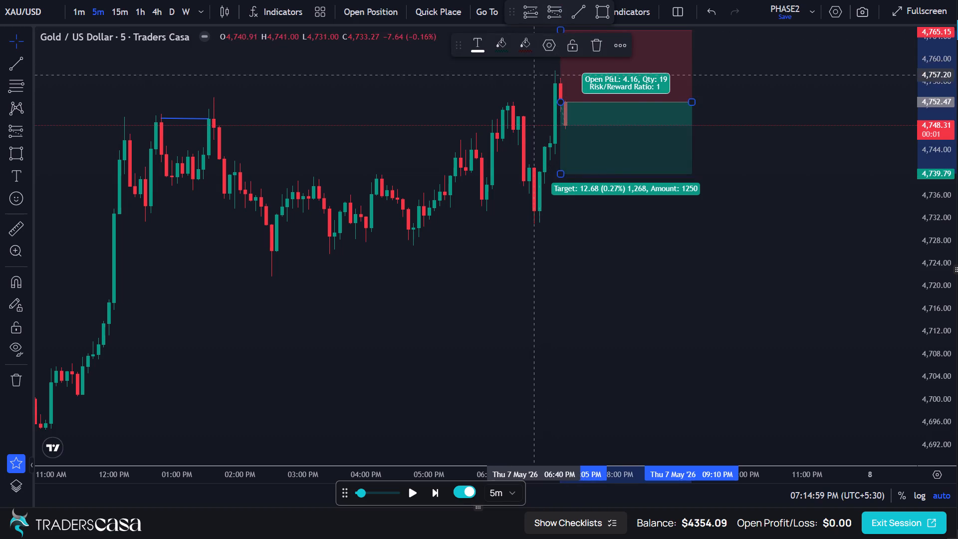
pyautogui.click(522, 80)
pyautogui.moveTo(562, 33); pyautogui.dragTo(561, 53)
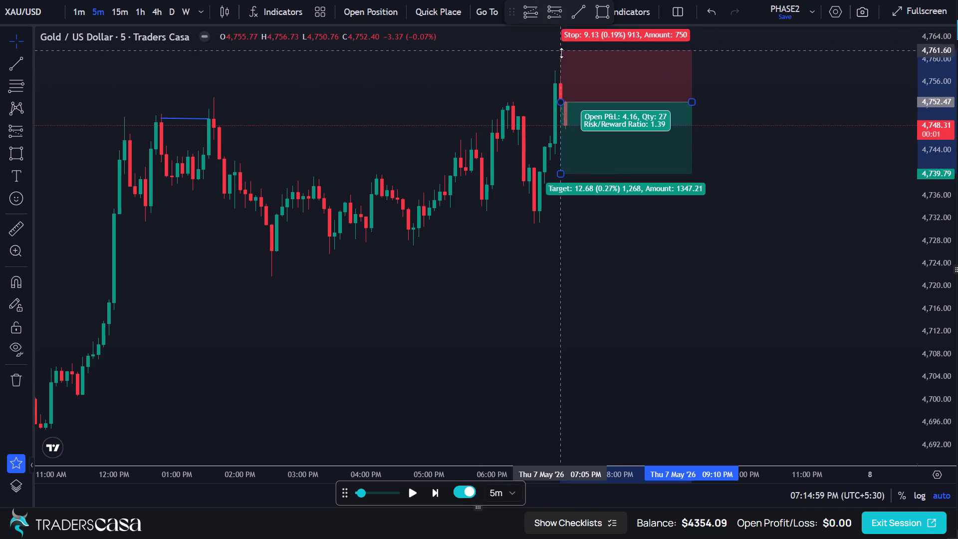
pyautogui.moveTo(561, 53); pyautogui.dragTo(562, 59)
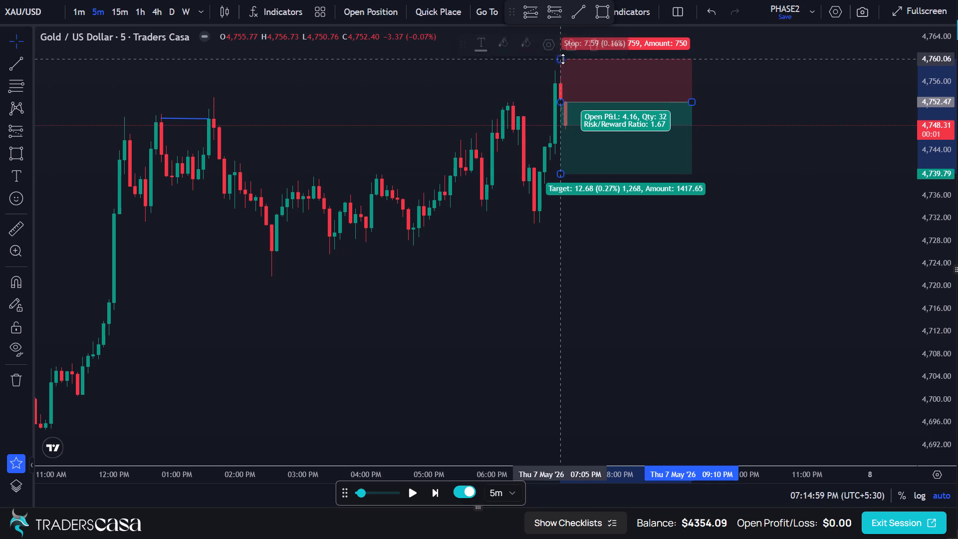
pyautogui.click(563, 170)
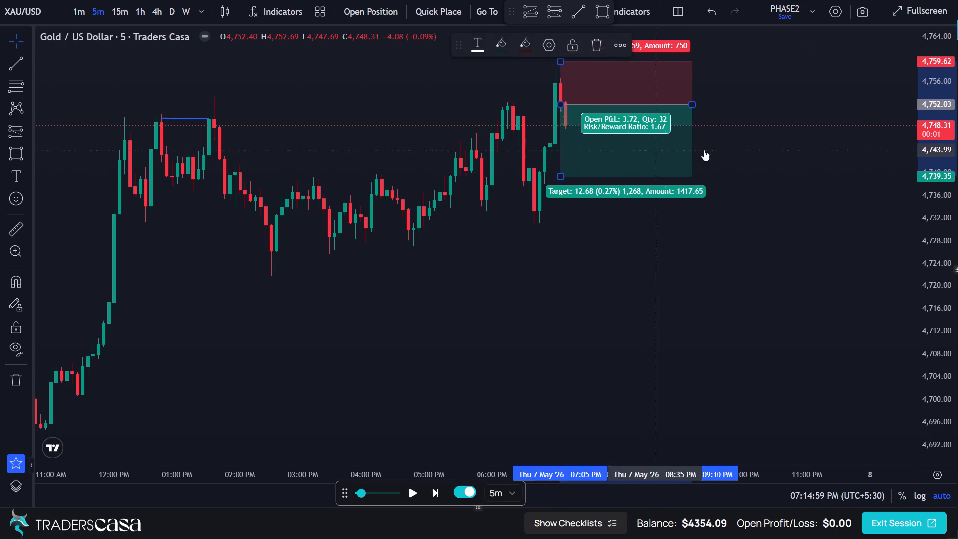
pyautogui.click(740, 149)
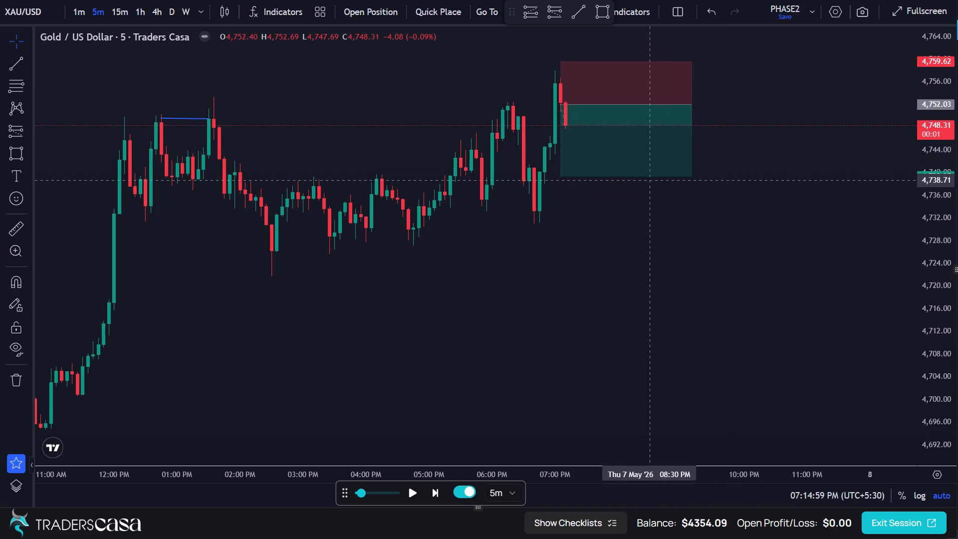
# Extend the short position drawing's target to about 4,736.84 for a risk/reward ratio of 2.
pyautogui.moveTo(563, 175); pyautogui.dragTo(563, 176)
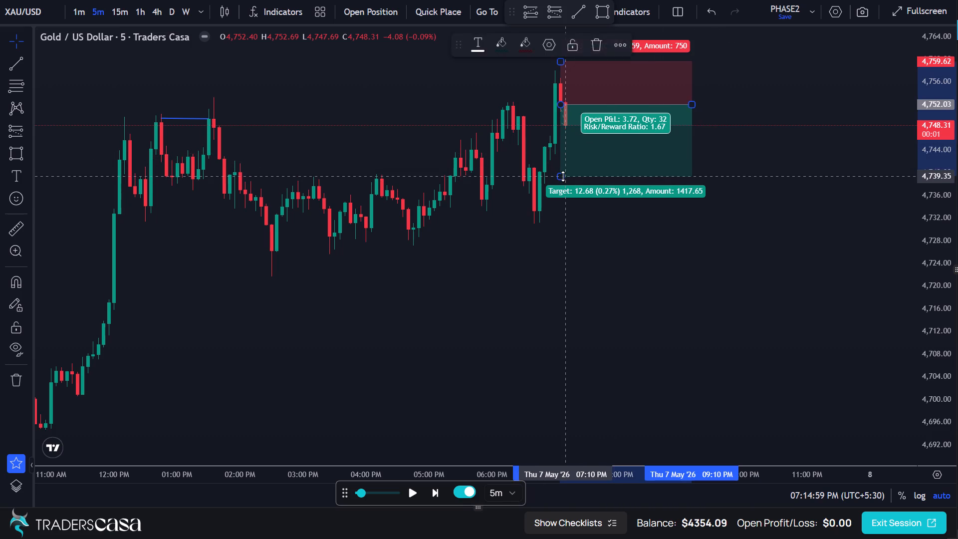
pyautogui.moveTo(563, 176); pyautogui.dragTo(562, 183)
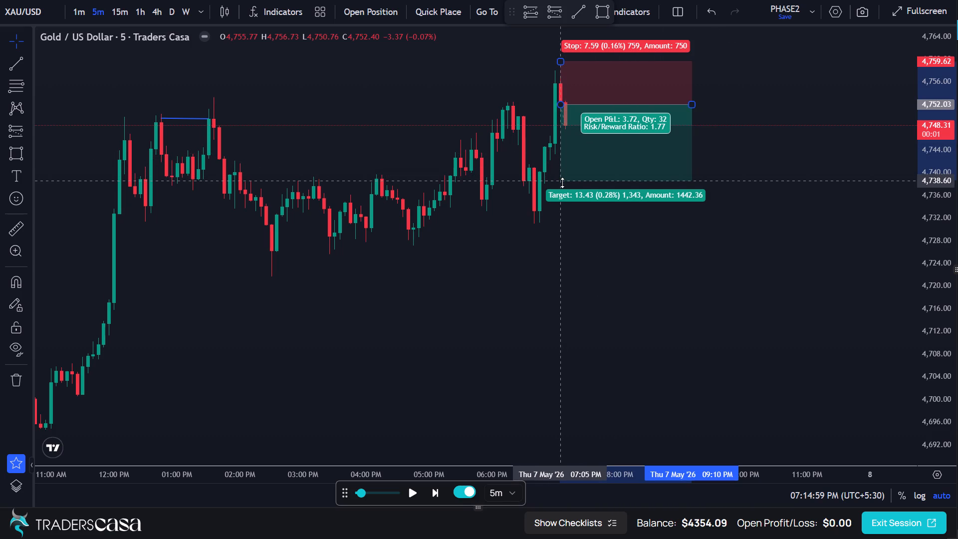
pyautogui.moveTo(562, 183); pyautogui.dragTo(562, 190)
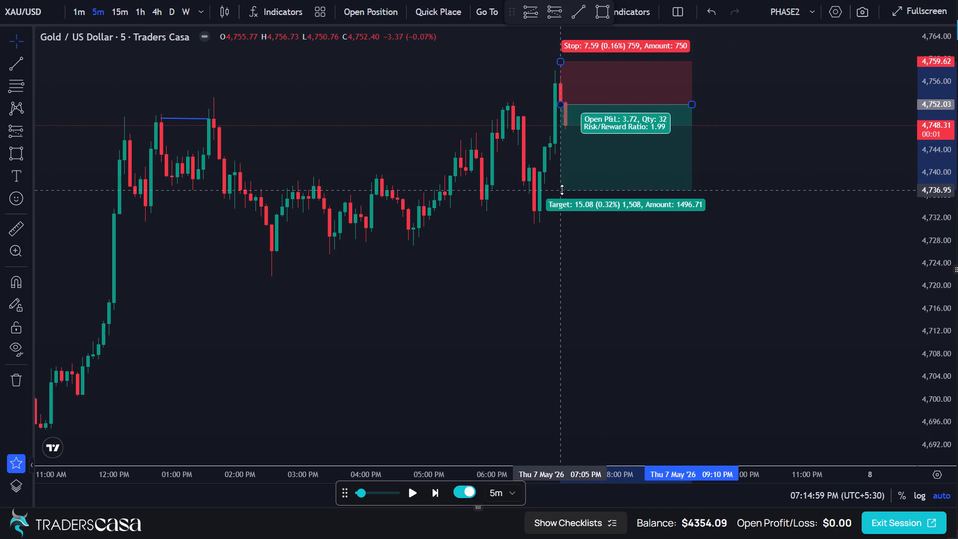
pyautogui.moveTo(562, 190); pyautogui.dragTo(561, 190)
pyautogui.moveTo(561, 190); pyautogui.dragTo(561, 191)
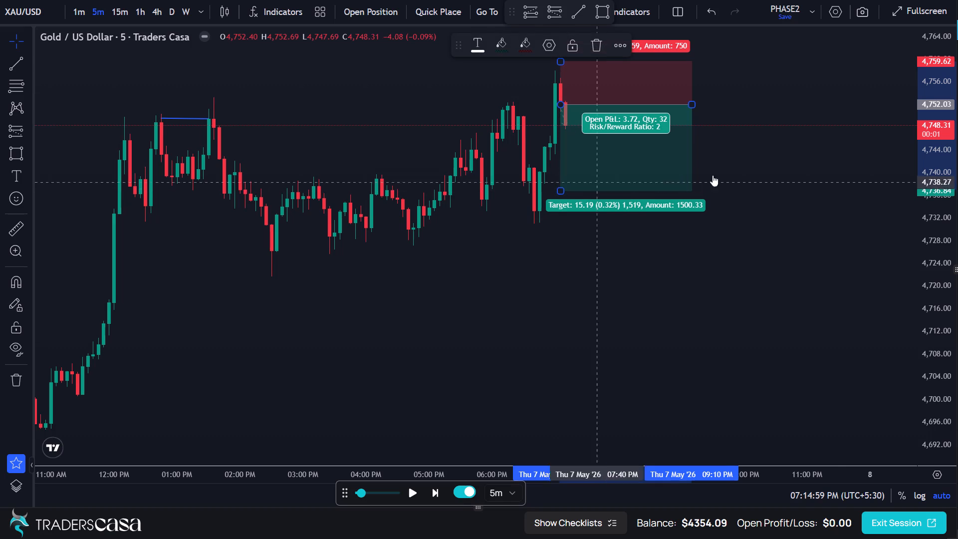
pyautogui.click(790, 155)
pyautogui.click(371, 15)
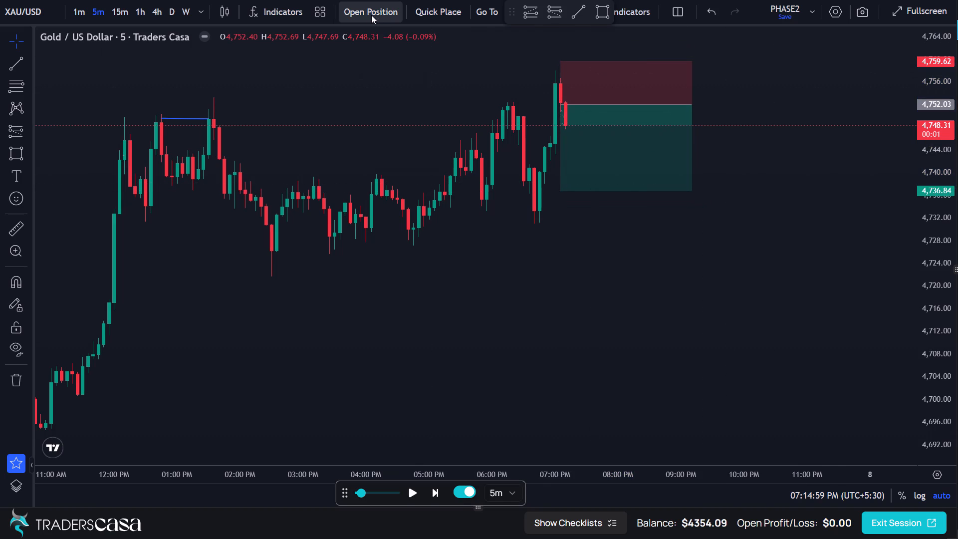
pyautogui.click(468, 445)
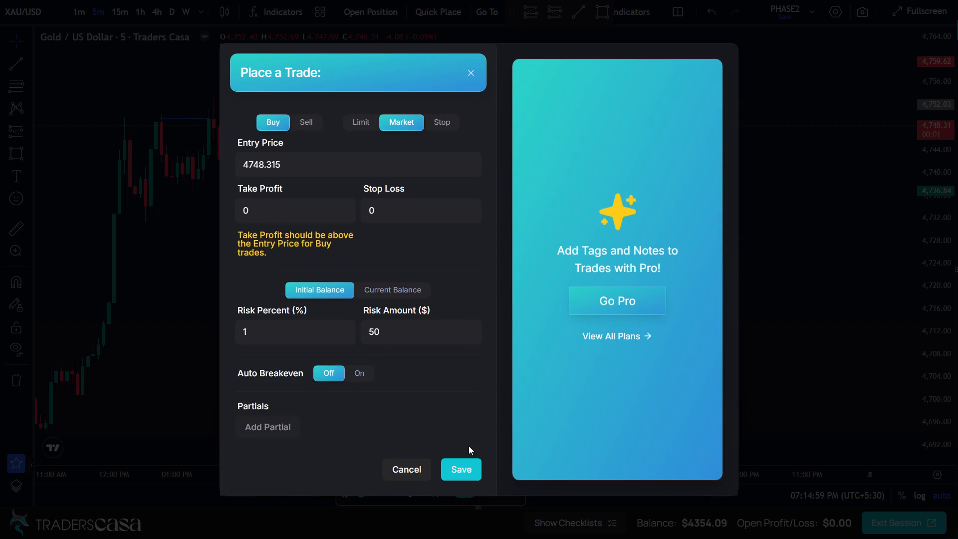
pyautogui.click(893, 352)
# Place the short order from the drawn position with entry 4751.92, stop loss 4759.51 and take profit 4736.73.
pyautogui.click(637, 152)
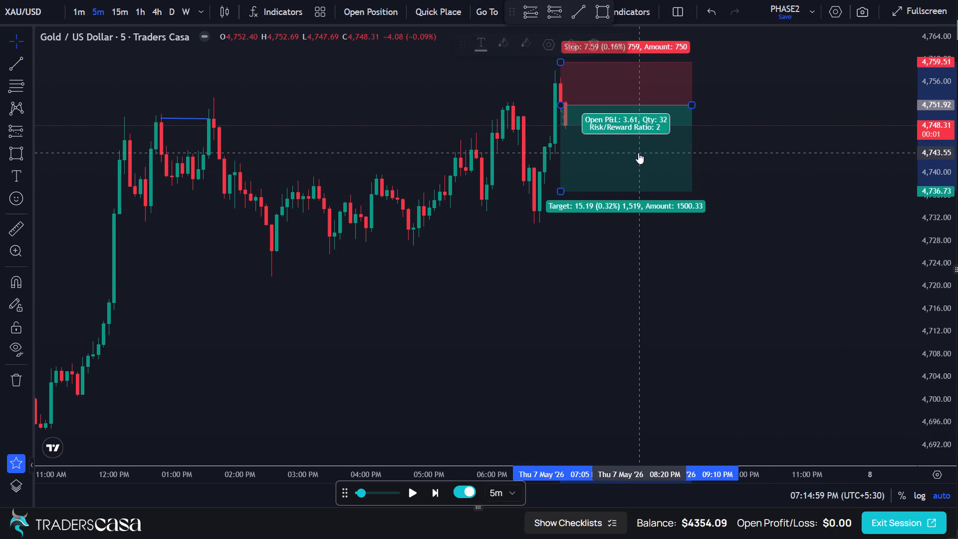
pyautogui.click(376, 17)
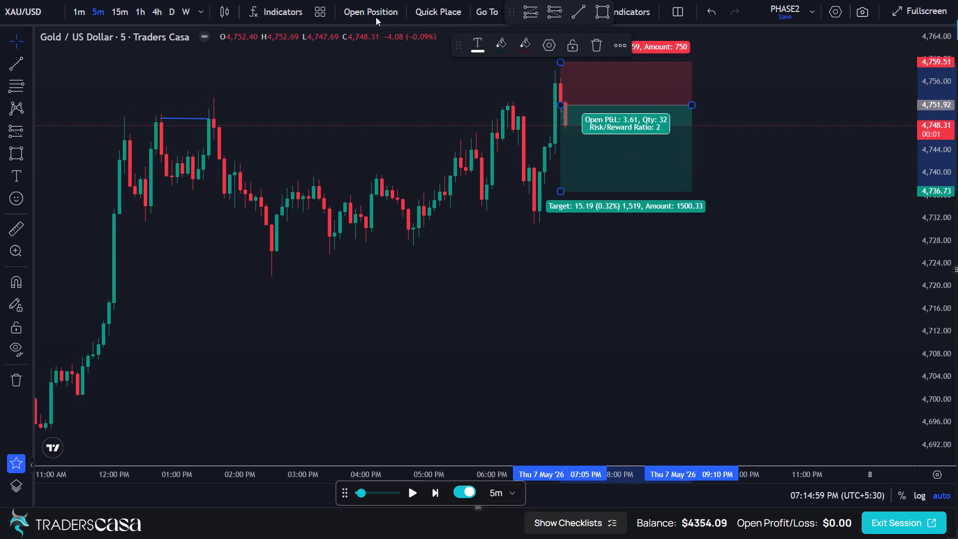
pyautogui.click(467, 443)
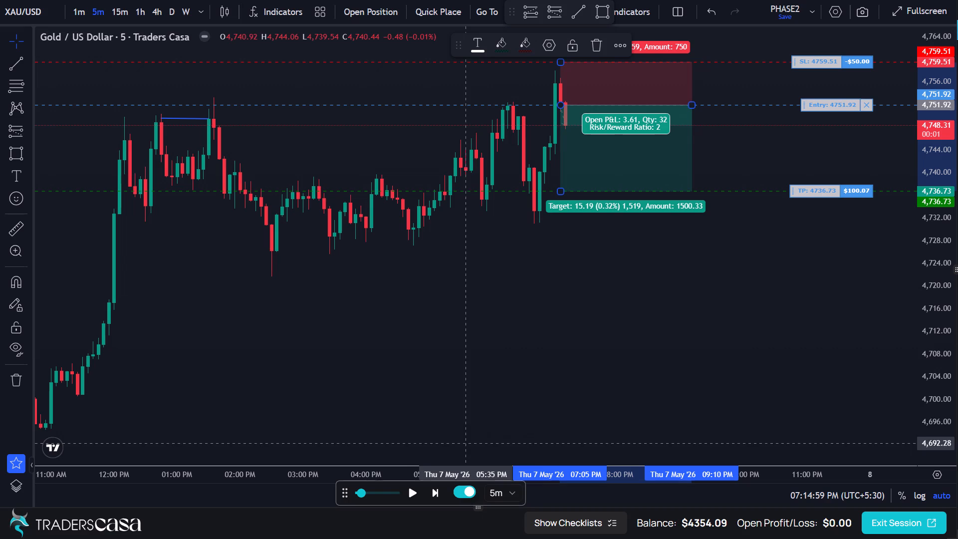
# Play out the short trade by advancing the 5-minute replay candle by candle to 08:29:59 PM.
pyautogui.click(439, 491)
pyautogui.click(440, 491)
pyautogui.click(440, 491)
pyautogui.tripleClick(440, 491)
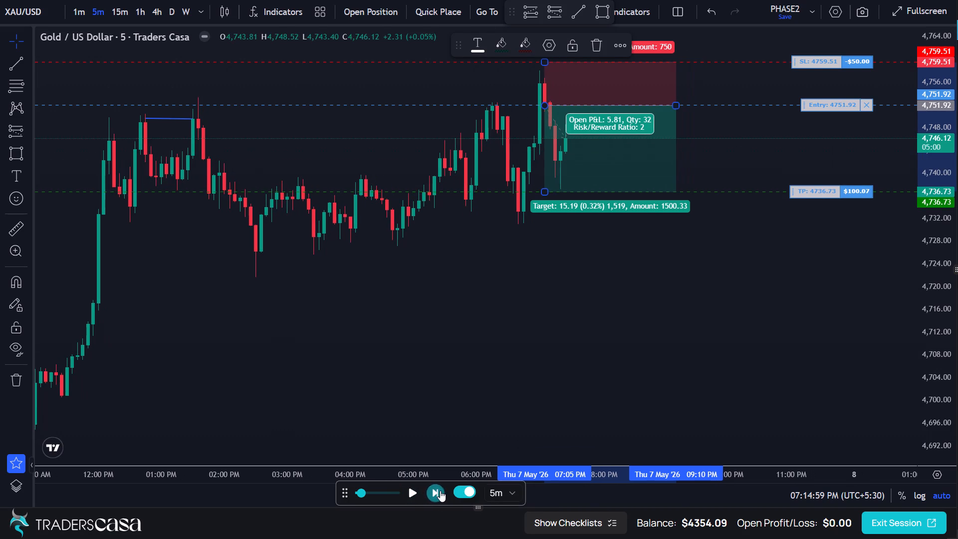
pyautogui.tripleClick(440, 491)
pyautogui.tripleClick(440, 491)
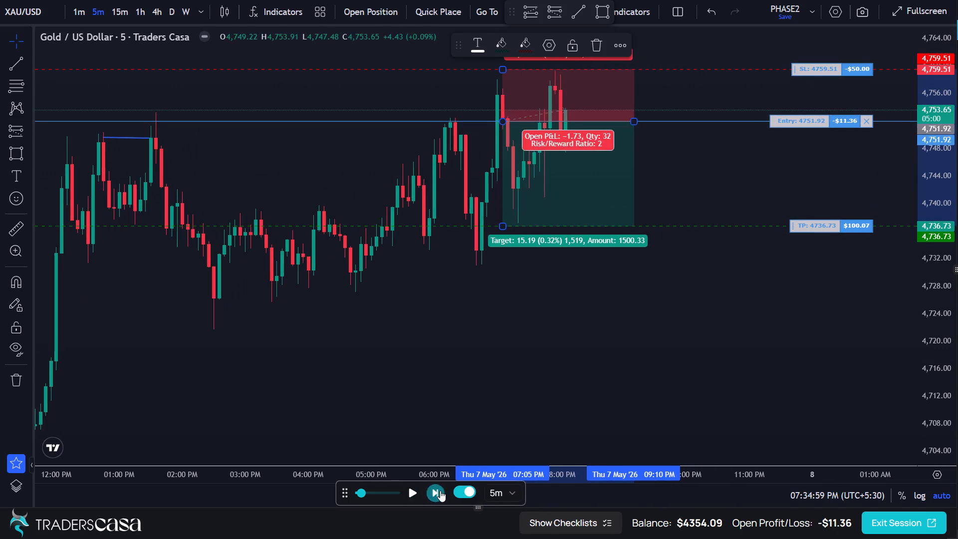
pyautogui.tripleClick(440, 491)
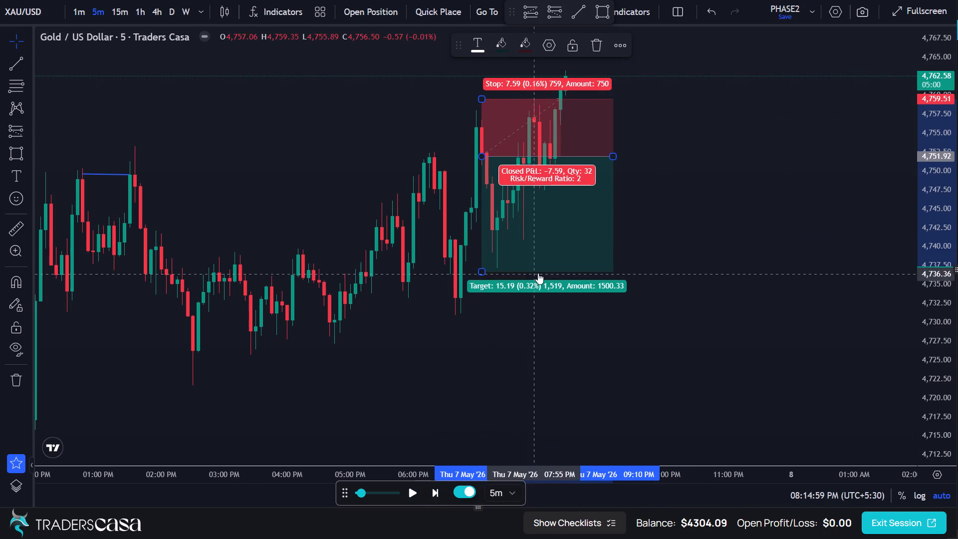
# Delete the short position drawing of the finished trade.
pyautogui.click(540, 272)
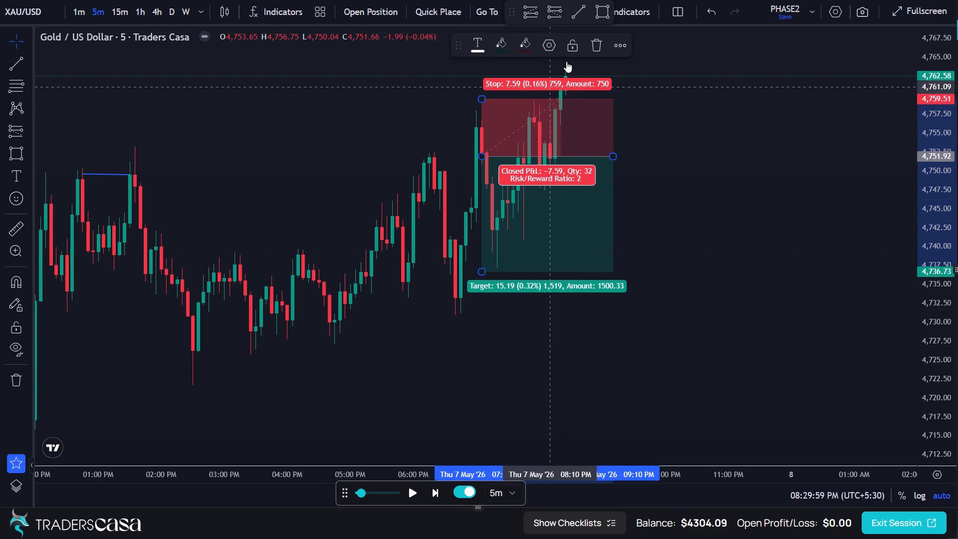
pyautogui.click(591, 45)
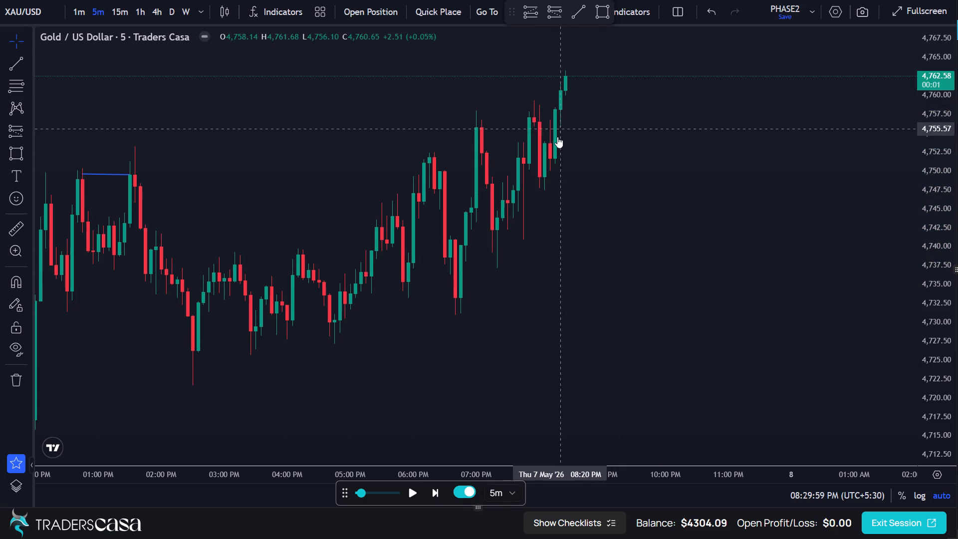
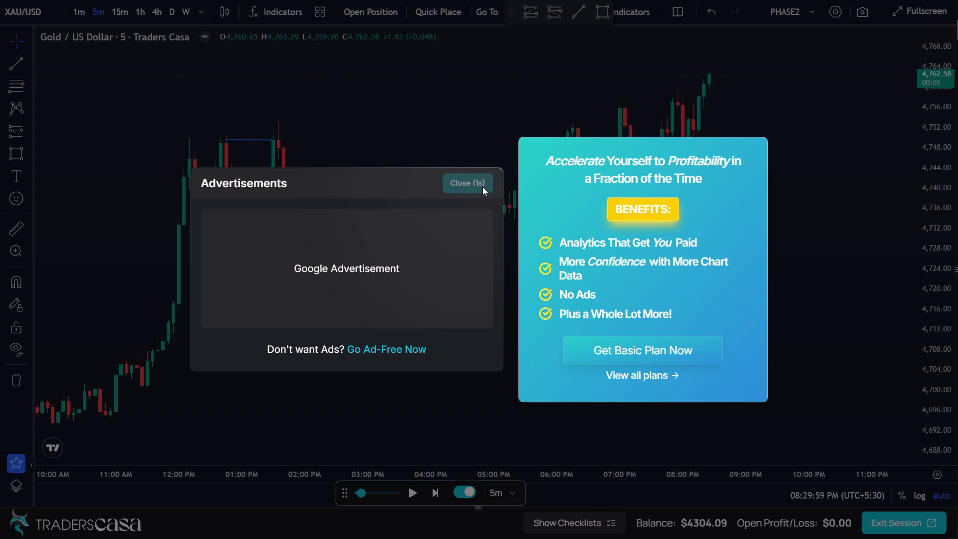
# Close the advertisement overlay covering the chart.
pyautogui.click(482, 185)
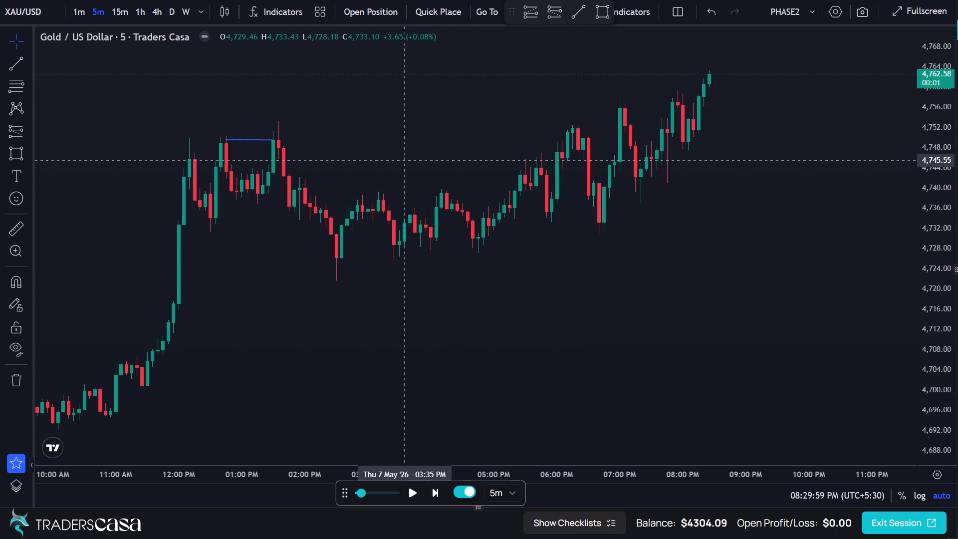
# Draw a horizontal trend line at about 4,757.65 from the 07:00 PM swing high to the 07:55 PM candle.
pyautogui.click(22, 65)
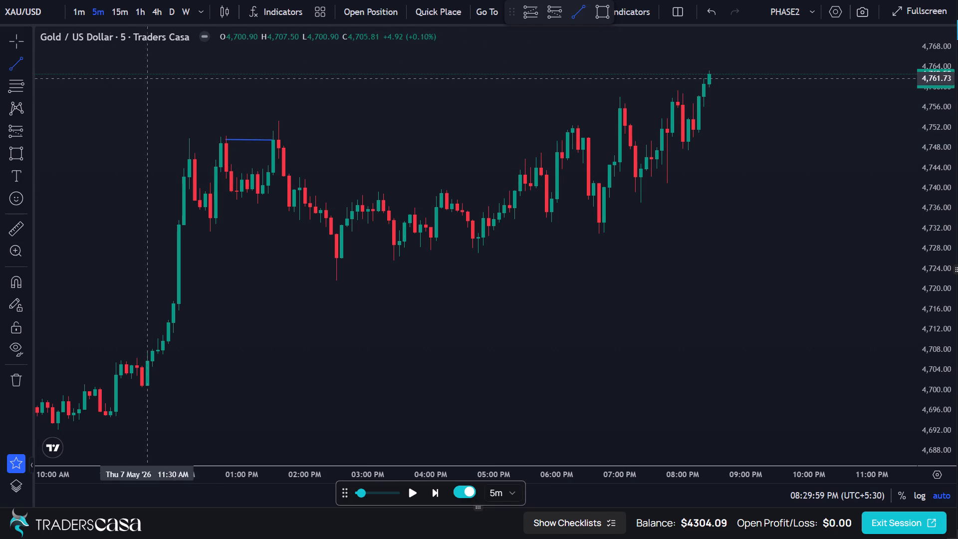
pyautogui.click(621, 99)
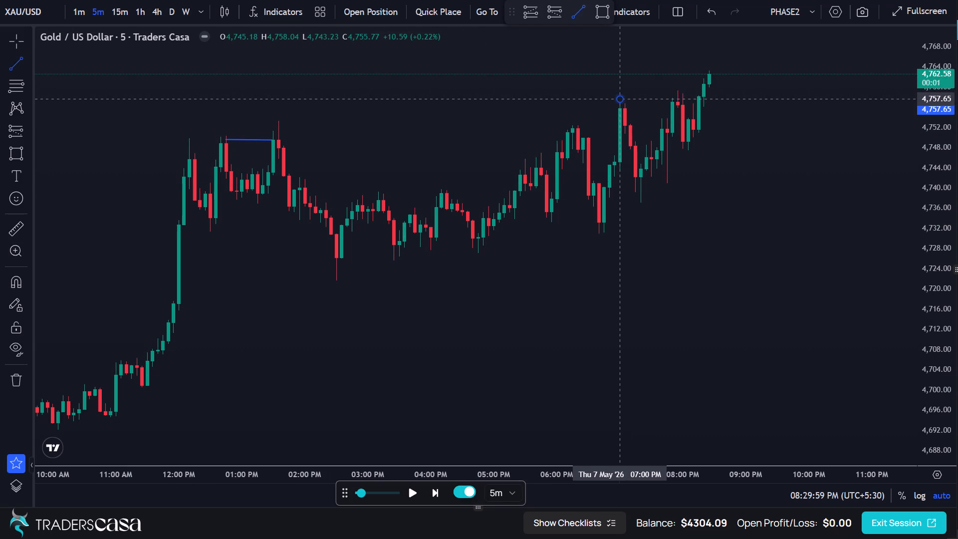
pyautogui.click(678, 99)
pyautogui.click(676, 81)
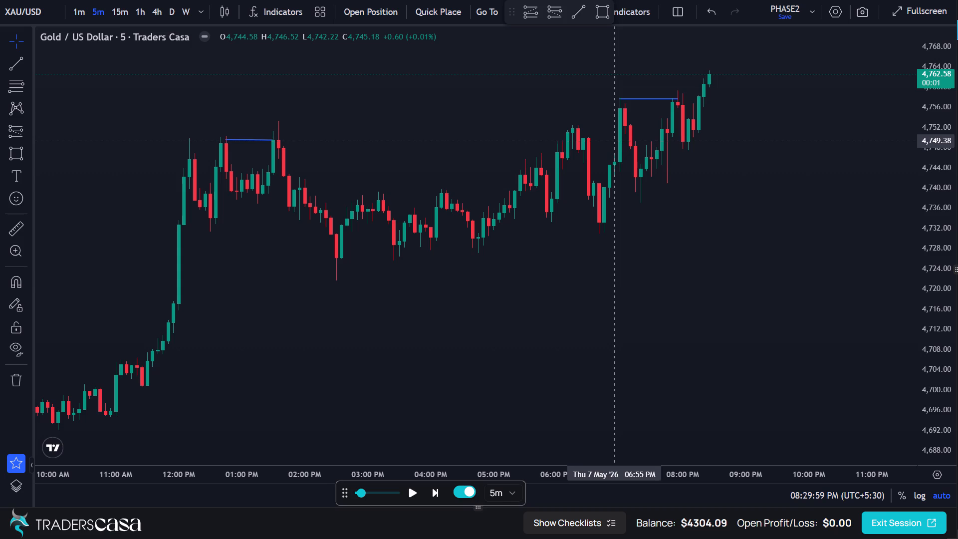
# Switch the gold chart to the 15-minute timeframe and examine the recent price action around the marked levels.
pyautogui.scroll(1, 729, 140)
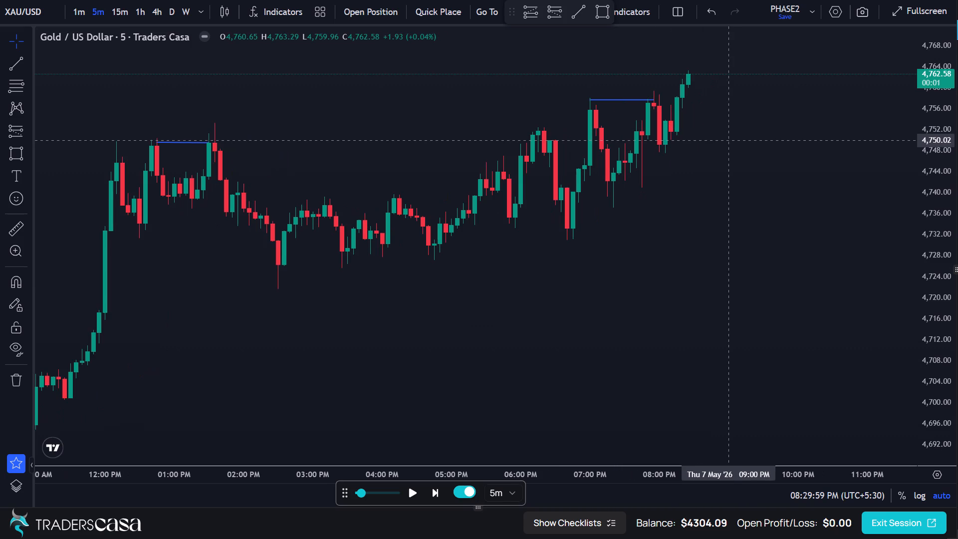
pyautogui.click(121, 8)
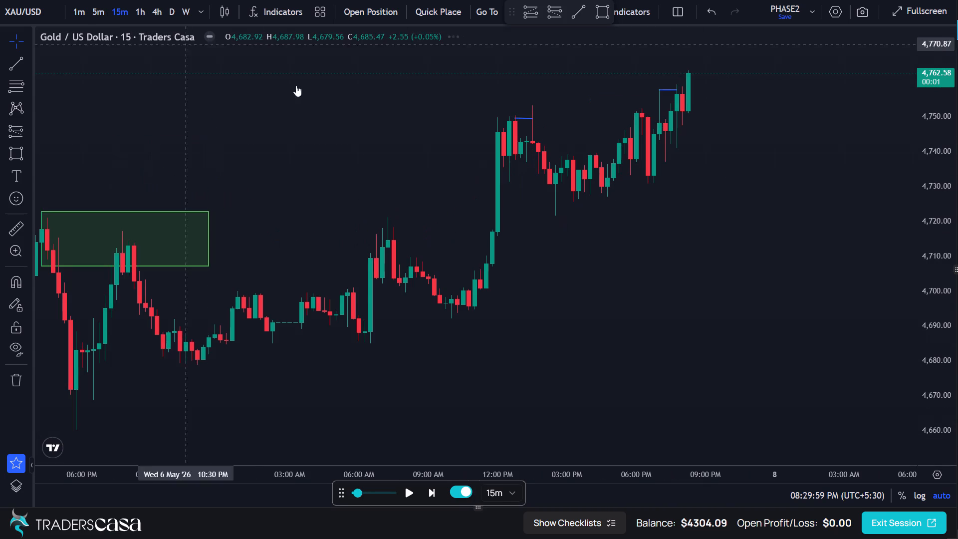
pyautogui.scroll(-3, 607, 145)
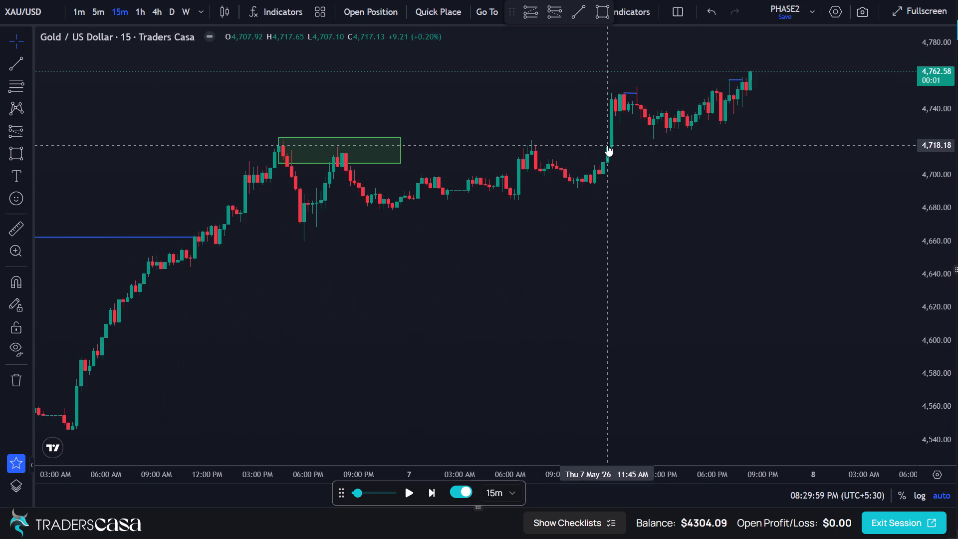
pyautogui.scroll(2, 607, 145)
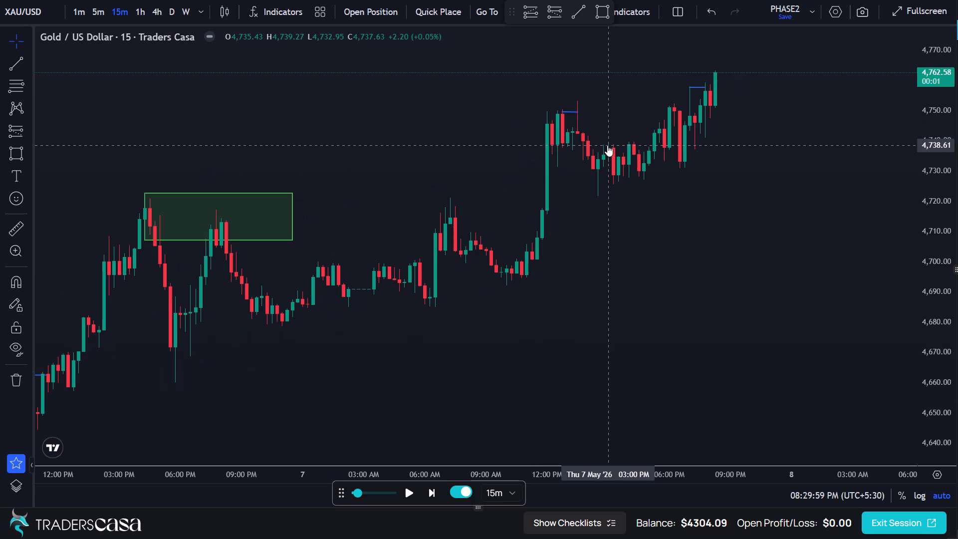
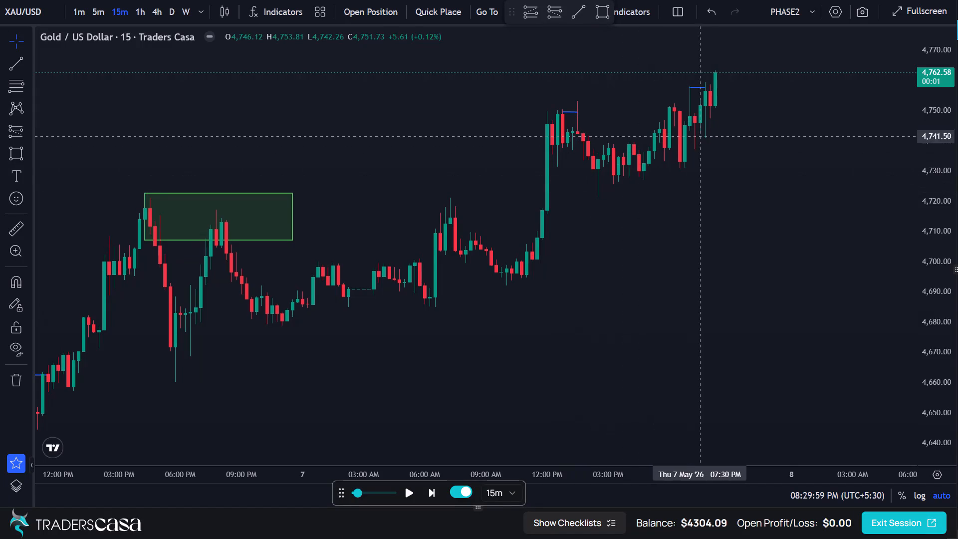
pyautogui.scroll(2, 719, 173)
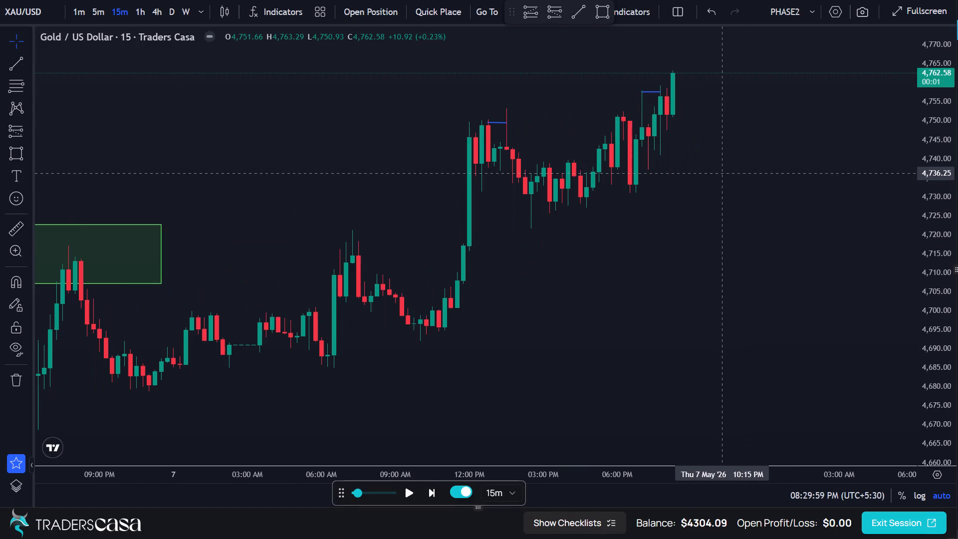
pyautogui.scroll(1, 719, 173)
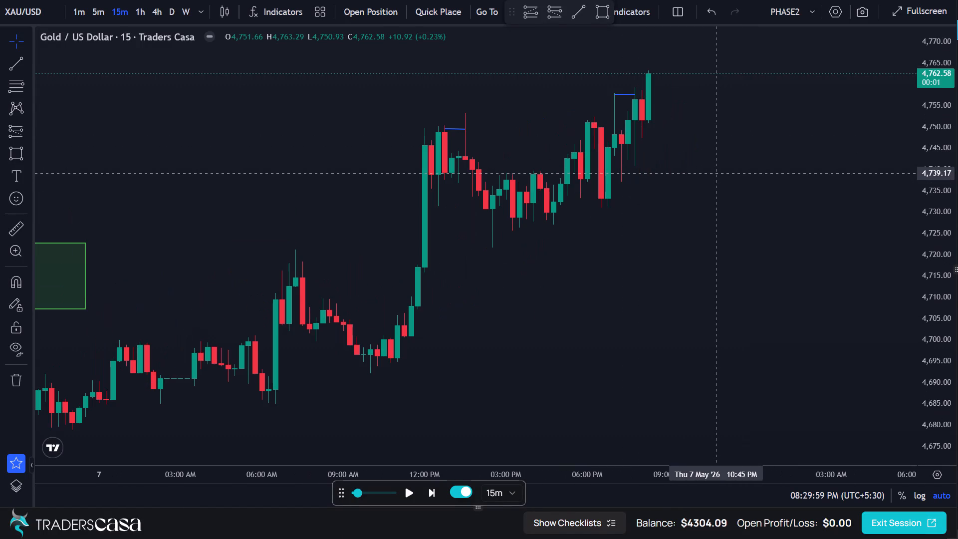